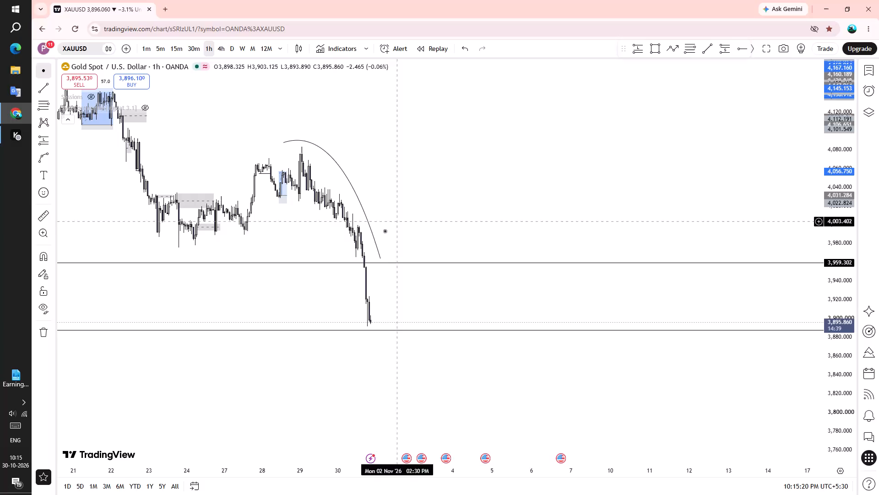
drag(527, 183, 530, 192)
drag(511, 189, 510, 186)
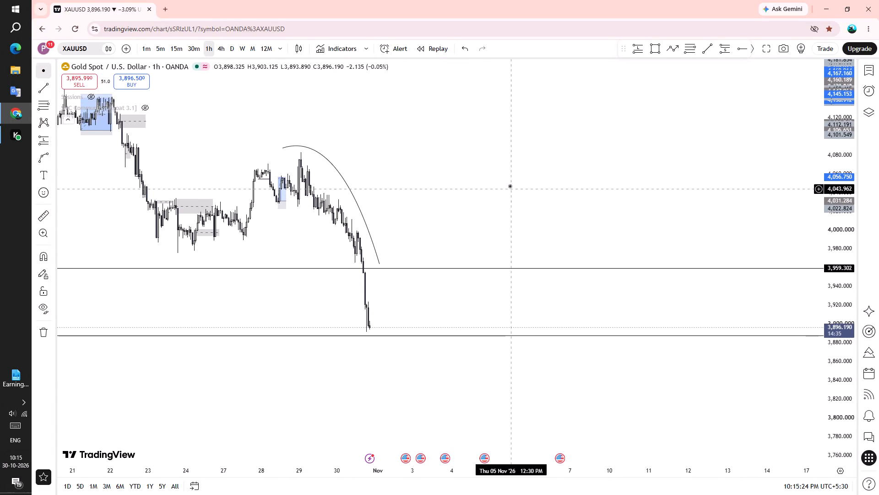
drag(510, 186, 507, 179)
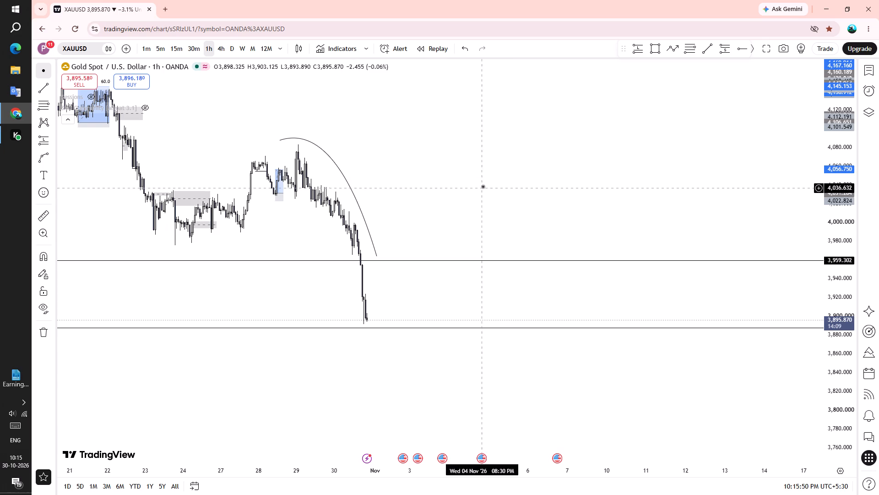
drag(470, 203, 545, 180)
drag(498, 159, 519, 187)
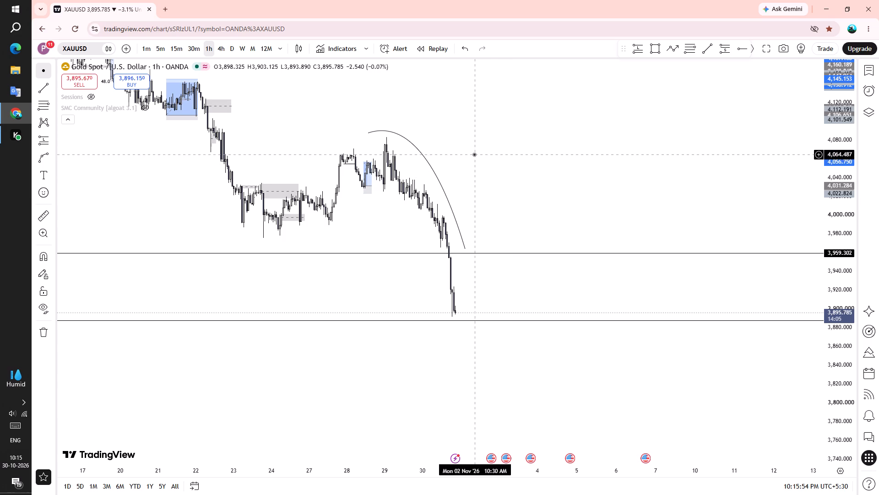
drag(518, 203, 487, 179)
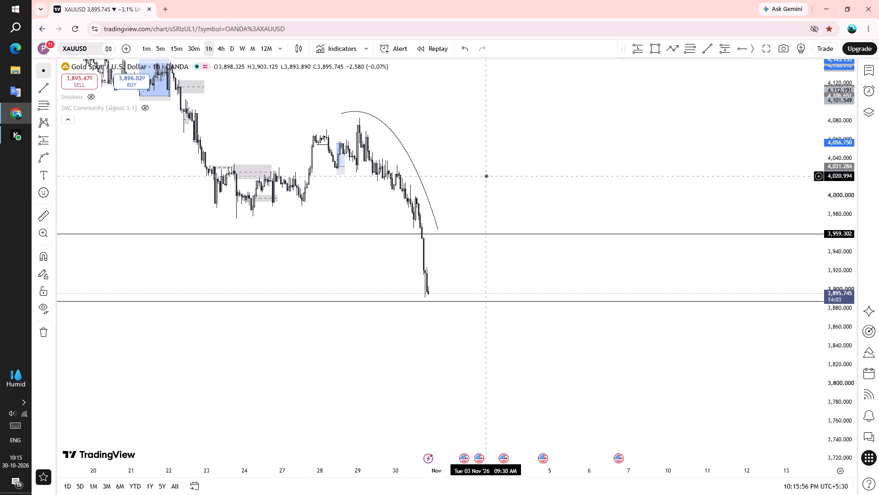
click(164, 10)
click(367, 180)
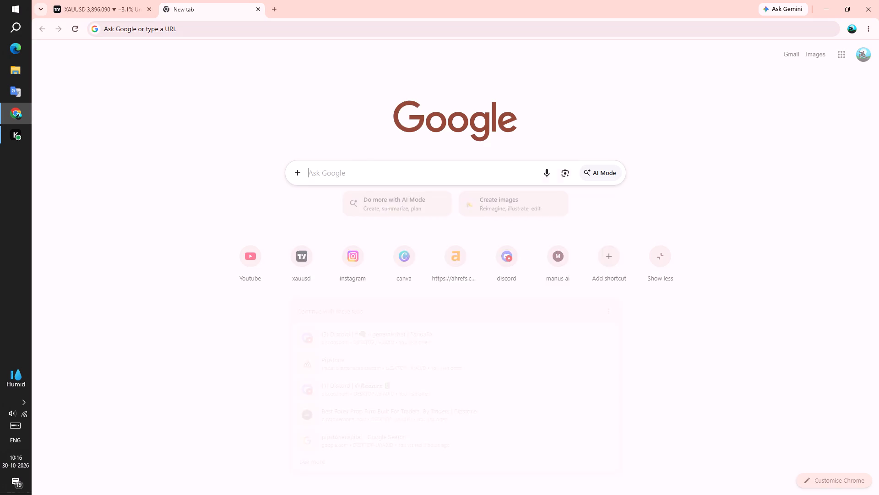
text(for)
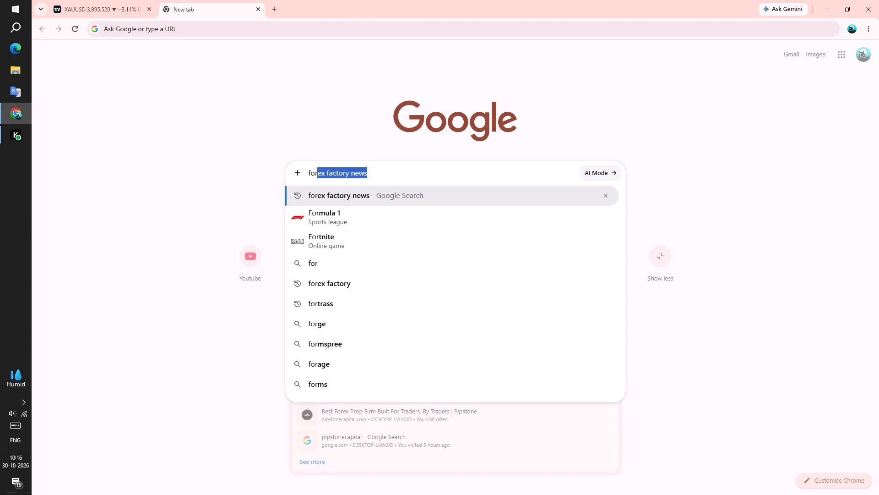
key(a)
text(zi)
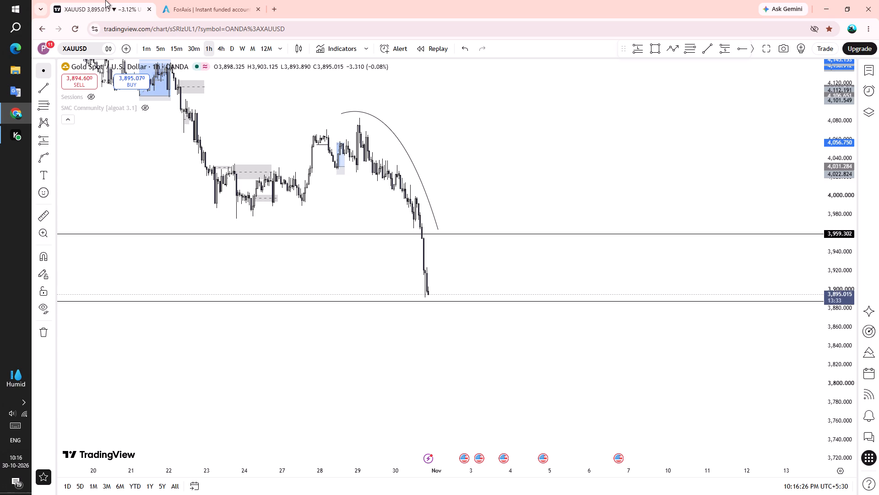
drag(581, 163, 604, 233)
scroll(444, 205, up, 3)
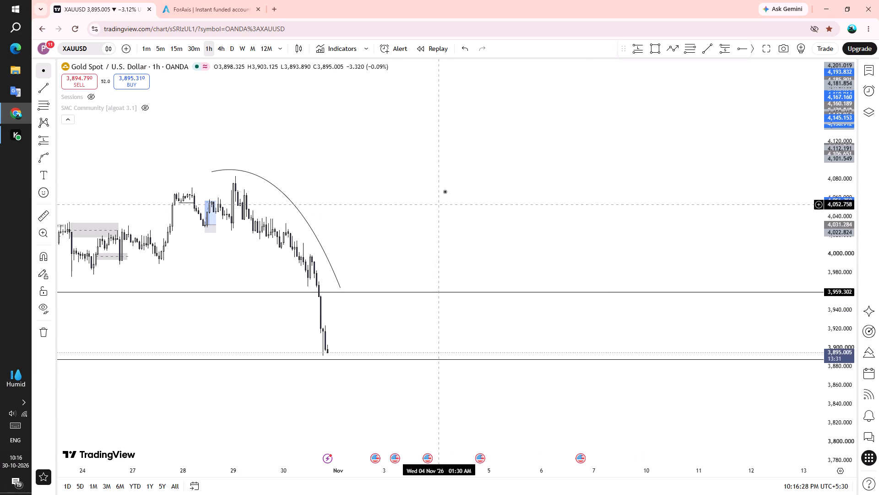
drag(439, 176, 455, 201)
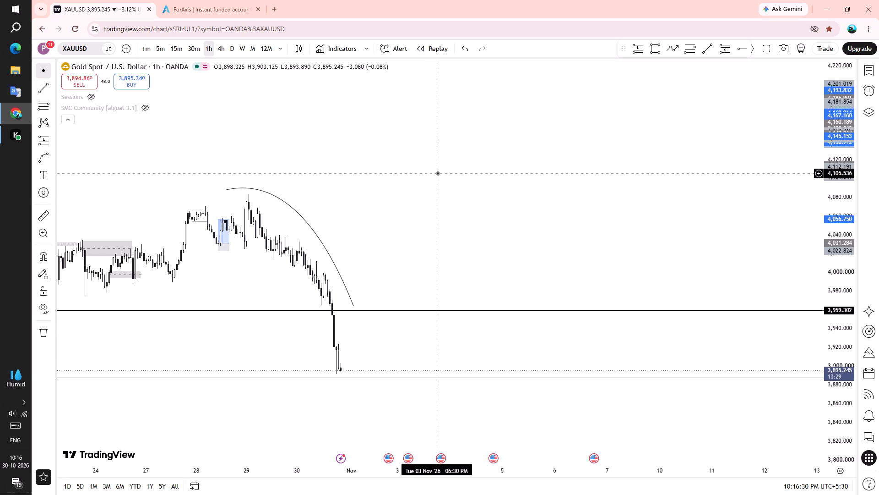
drag(420, 255, 521, 212)
drag(494, 205, 486, 243)
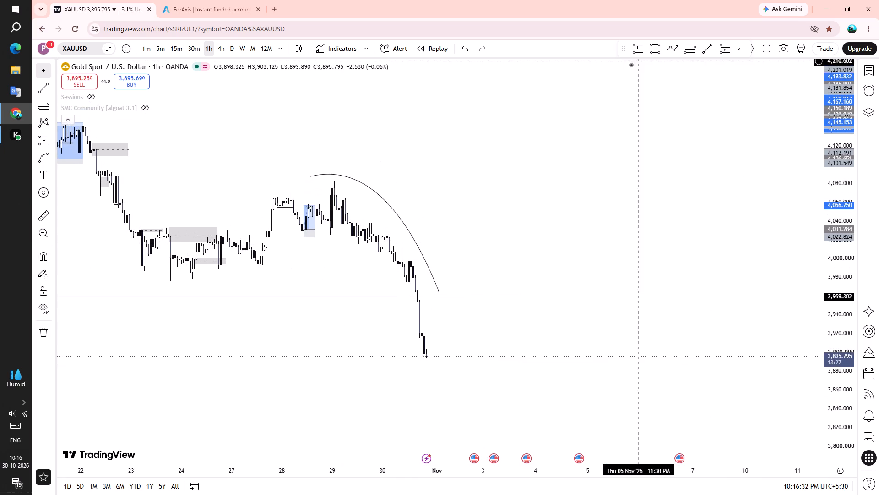
drag(496, 198, 473, 165)
click(706, 50)
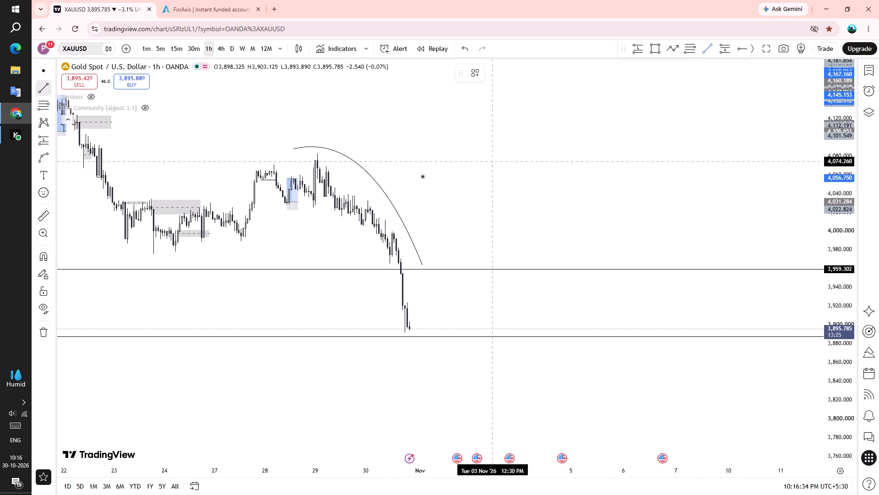
click(370, 159)
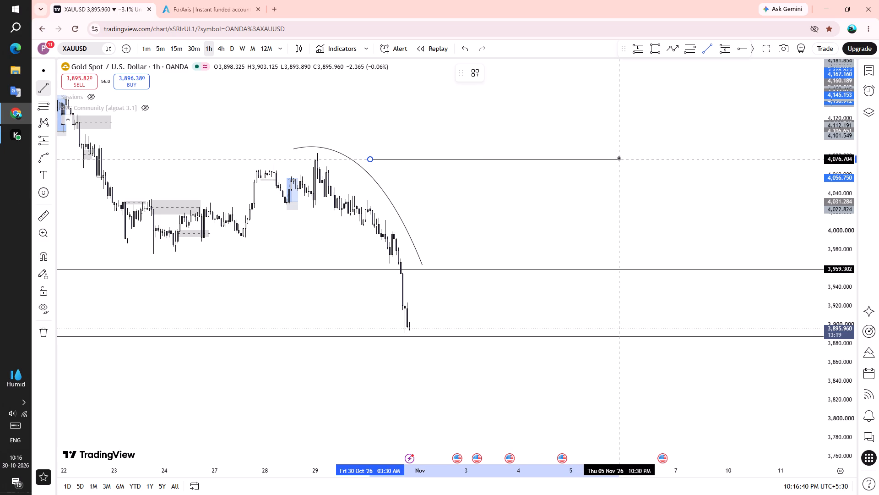
click(621, 159)
click(568, 175)
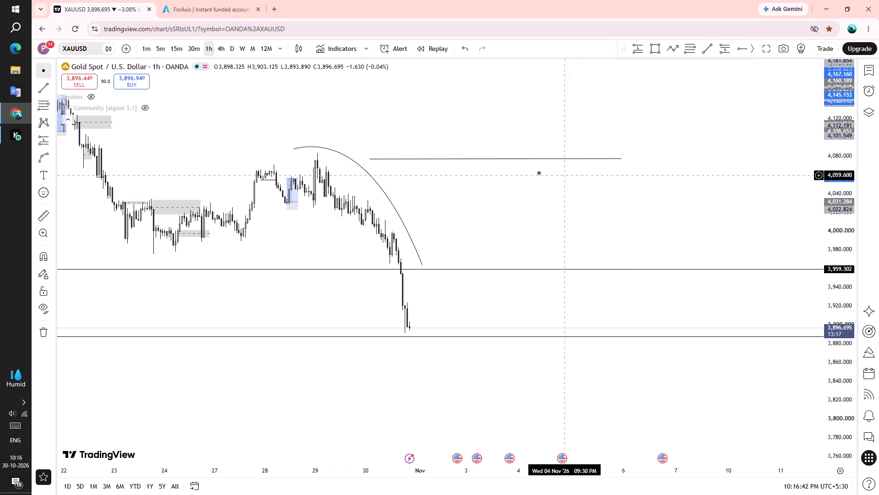
Label the new trend line with the text "Pending liqidity".
click(500, 158)
click(500, 158)
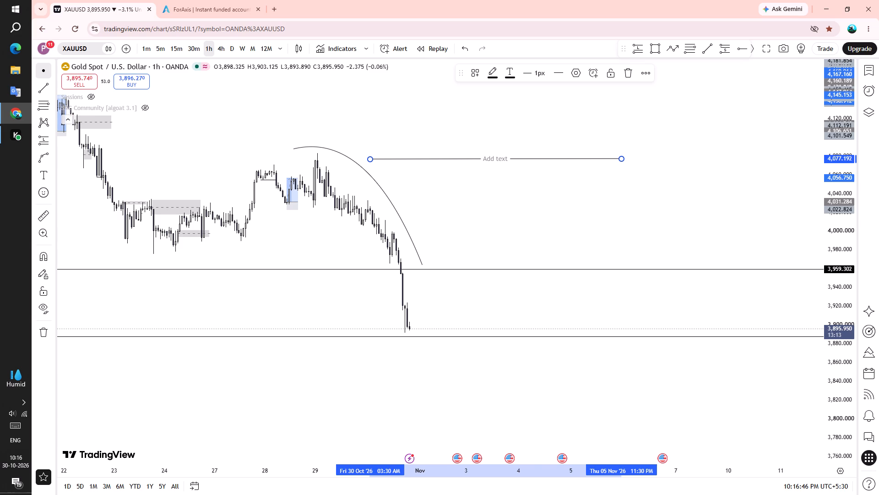
text(Pending liq)
text(id)
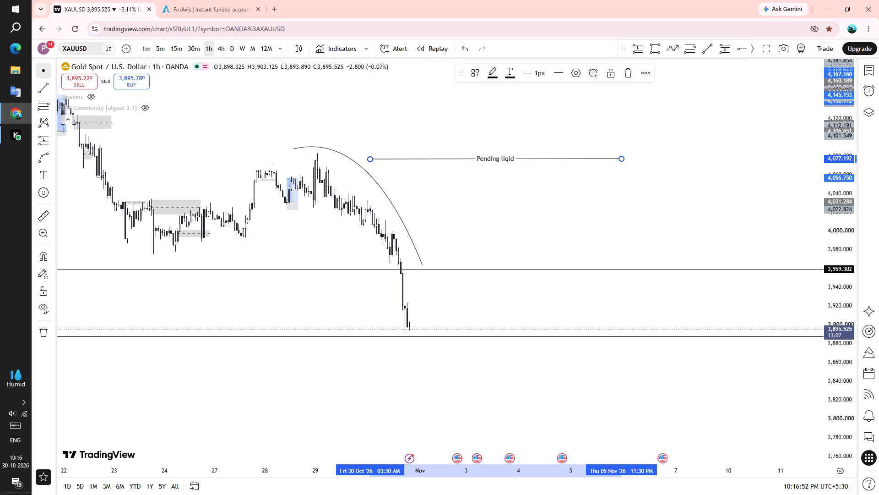
text(ity)
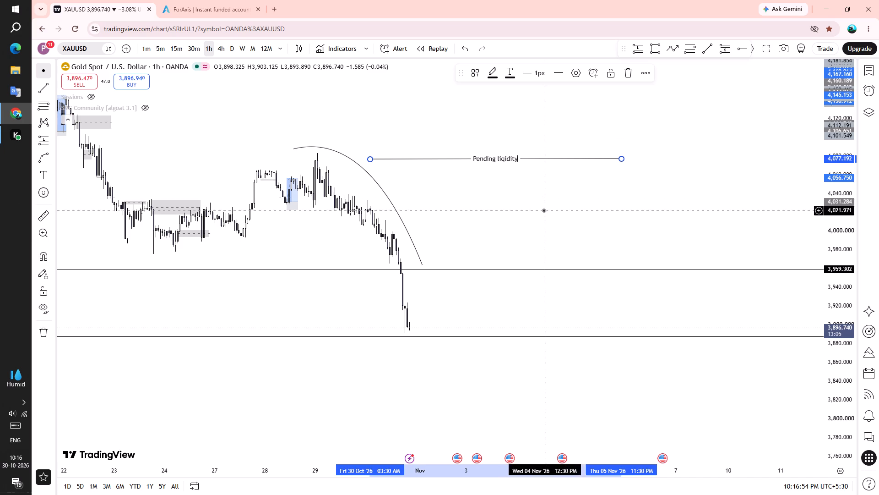
click(544, 210)
Examine the 1-hour price action around the labelled liquidity line and the two long horizontal levels.
scroll(565, 216, down, 3)
drag(720, 209, 616, 155)
scroll(523, 167, up, 1)
drag(516, 169, 528, 211)
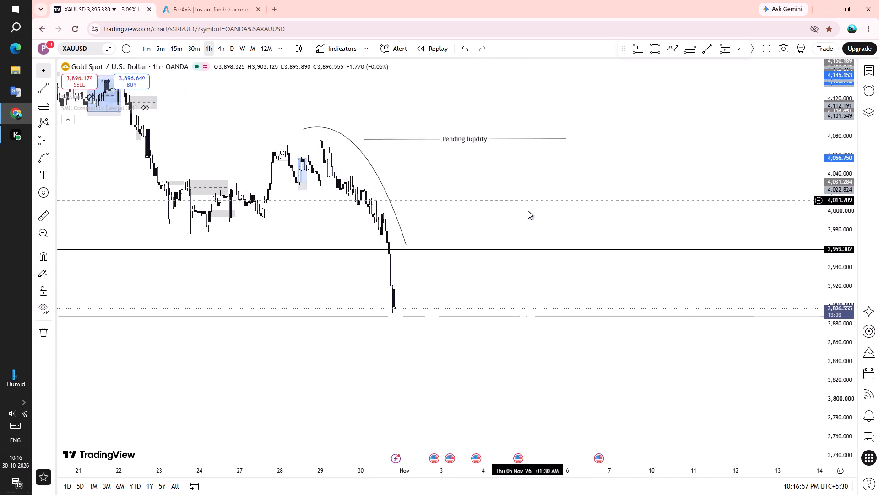
drag(528, 211, 527, 210)
drag(505, 193, 526, 199)
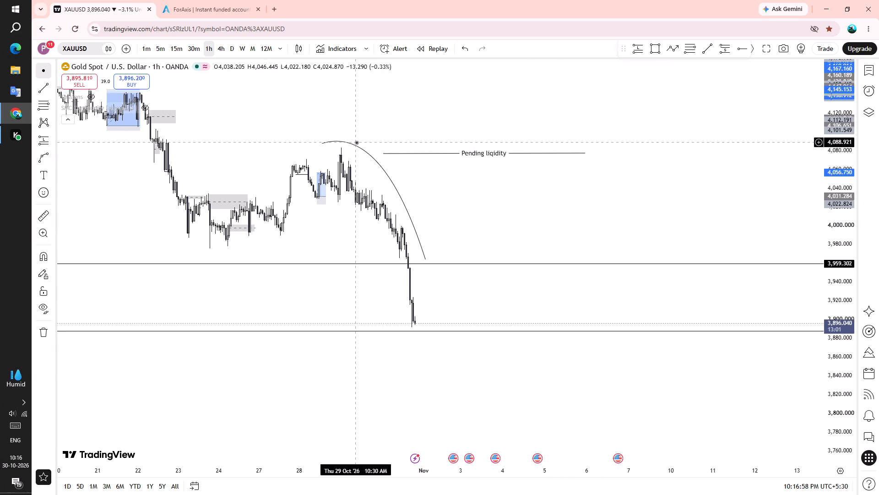
drag(511, 210, 489, 146)
drag(435, 339, 569, 306)
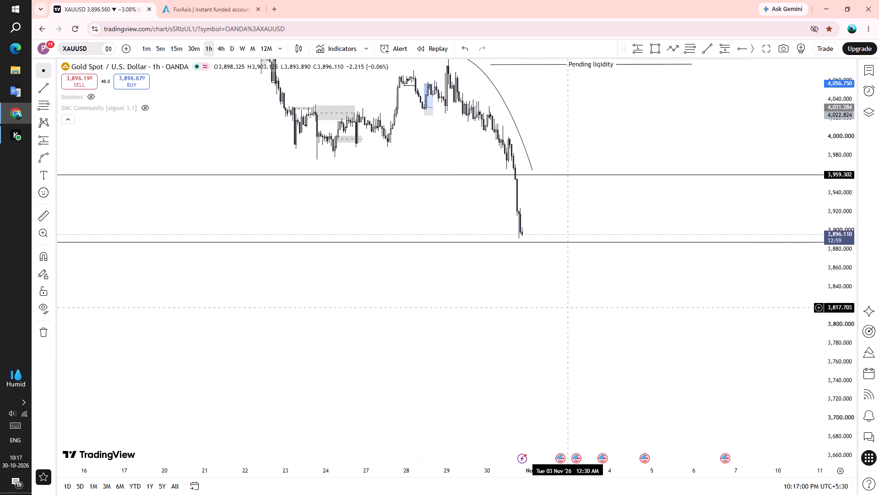
scroll(457, 325, up, 2)
drag(483, 301, 522, 320)
scroll(572, 316, down, 12)
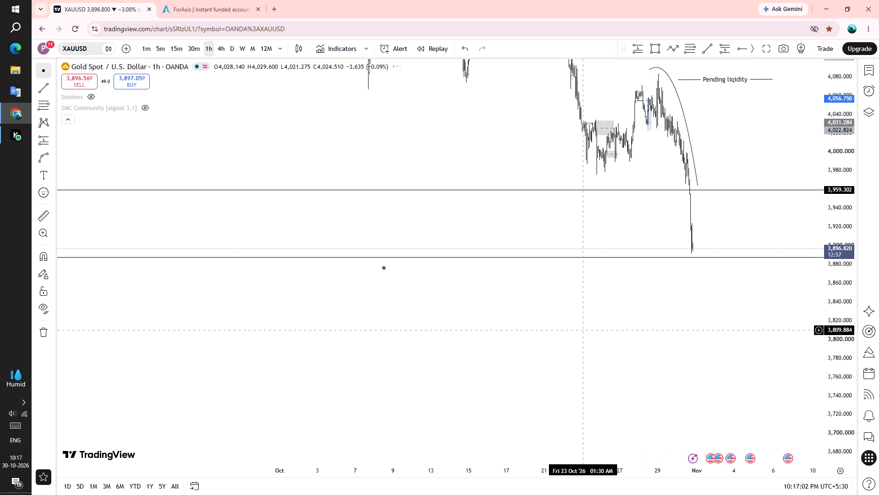
Switch the chart to the daily timeframe and examine price history around both horizontal levels and the 4H FVG zone.
click(234, 50)
scroll(415, 379, up, 7)
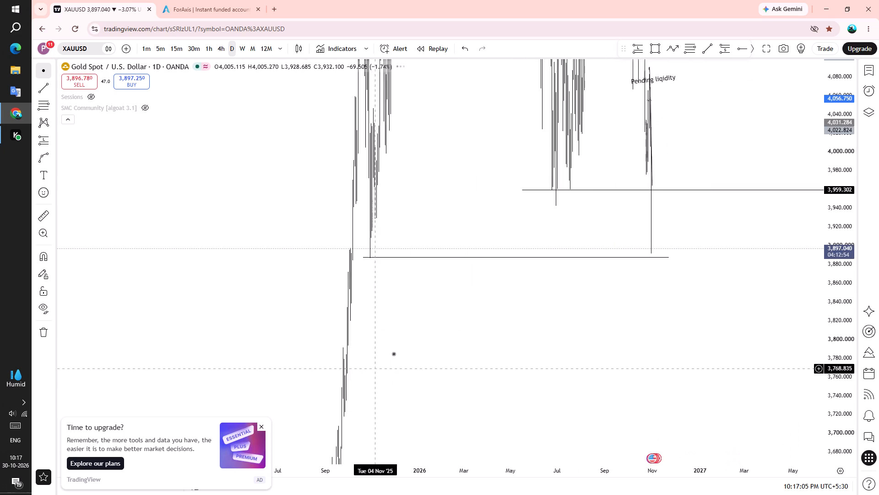
scroll(393, 359, up, 2)
click(260, 427)
drag(359, 323, 362, 323)
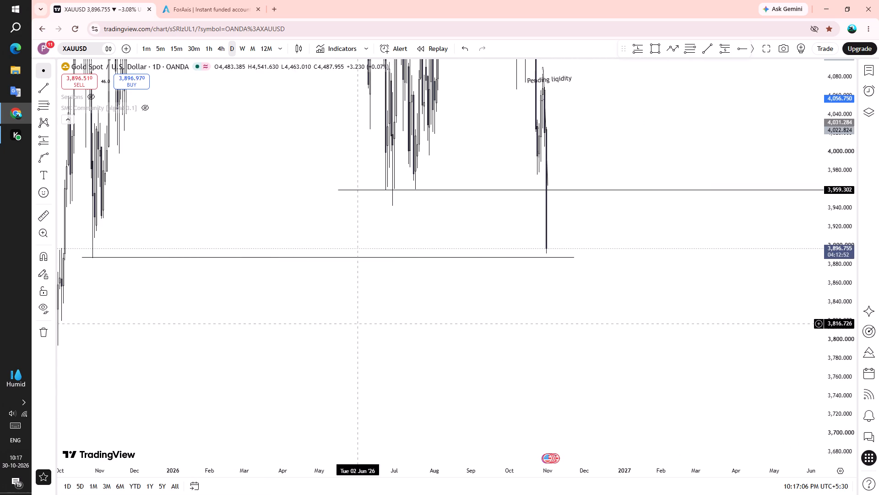
drag(362, 323, 430, 351)
scroll(353, 336, up, 2)
drag(331, 340, 480, 297)
scroll(490, 282, down, 3)
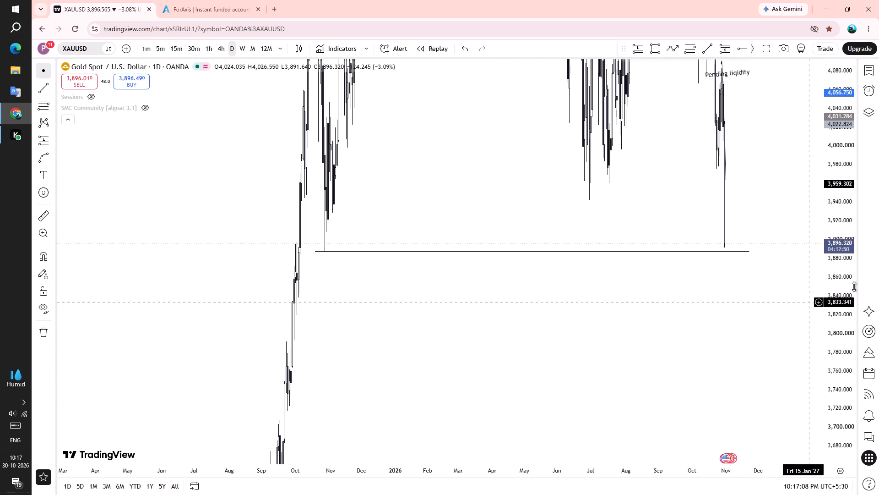
drag(832, 226, 814, 456)
drag(620, 315, 509, 273)
drag(546, 280, 419, 302)
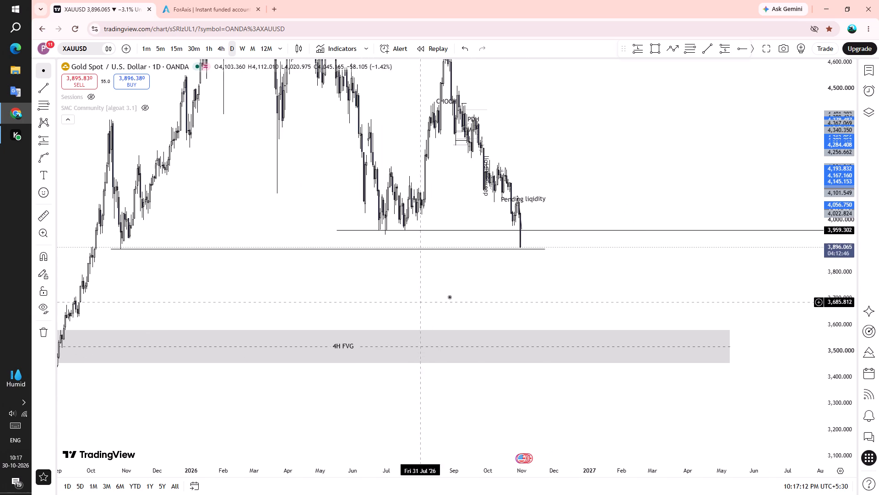
Switch to the 4-hour timeframe and examine the recent decline relative to the two horizontal levels.
click(222, 53)
scroll(641, 310, down, 4)
scroll(725, 322, down, 3)
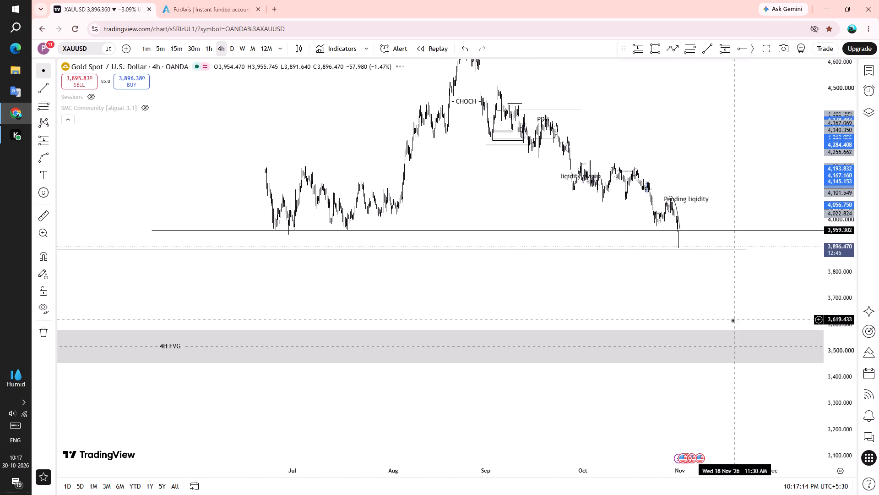
drag(853, 431, 808, 50)
scroll(590, 291, up, 10)
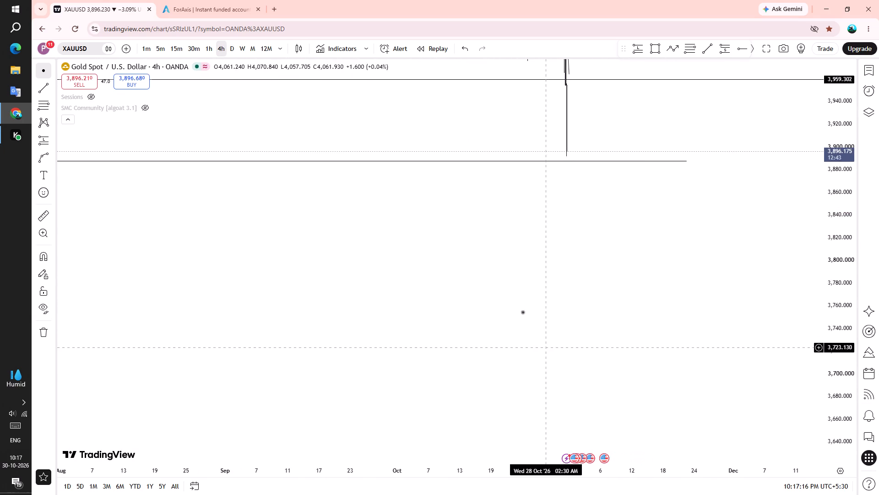
drag(516, 279, 603, 481)
drag(843, 237, 829, 375)
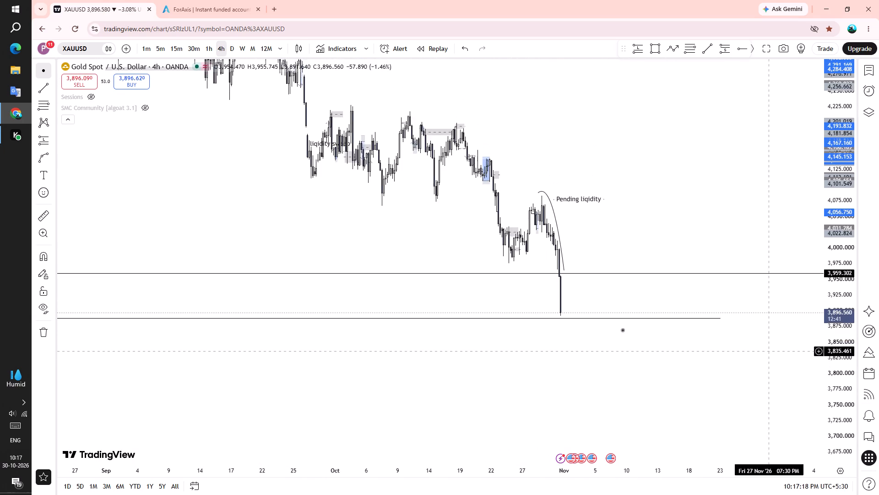
scroll(567, 319, up, 5)
scroll(477, 353, up, 2)
drag(465, 357, 500, 344)
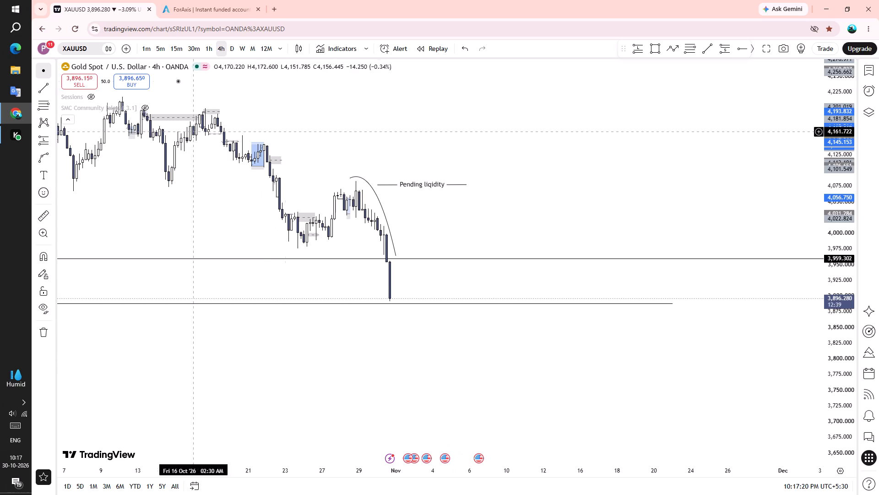
Switch back to the 1-hour timeframe and inspect the latest drop between the two horizontal levels.
click(211, 52)
scroll(547, 319, down, 2)
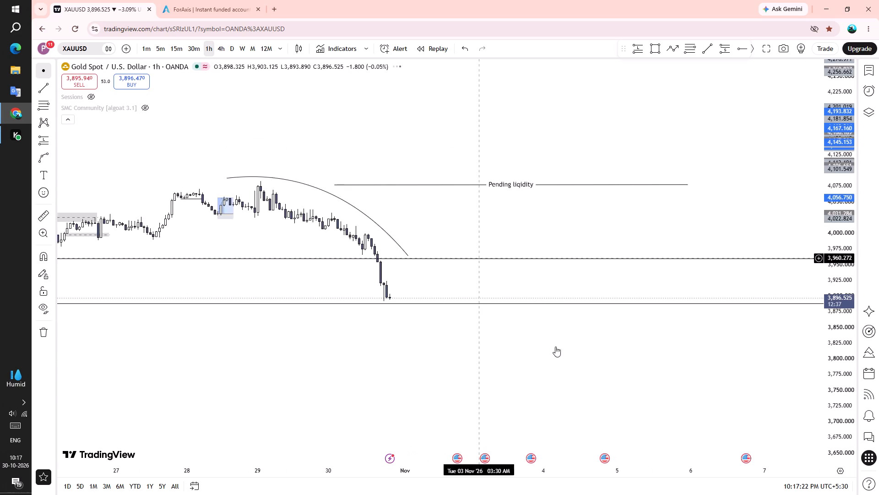
scroll(555, 346, down, 2)
scroll(644, 377, down, 3)
drag(838, 445, 812, 277)
scroll(576, 436, up, 3)
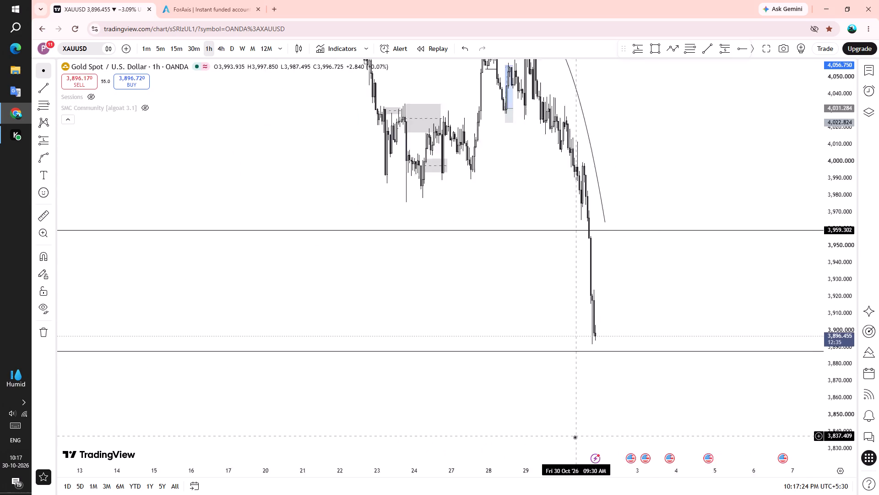
scroll(575, 437, up, 1)
scroll(545, 401, up, 4)
drag(523, 396, 576, 374)
drag(518, 371, 541, 386)
scroll(688, 322, down, 3)
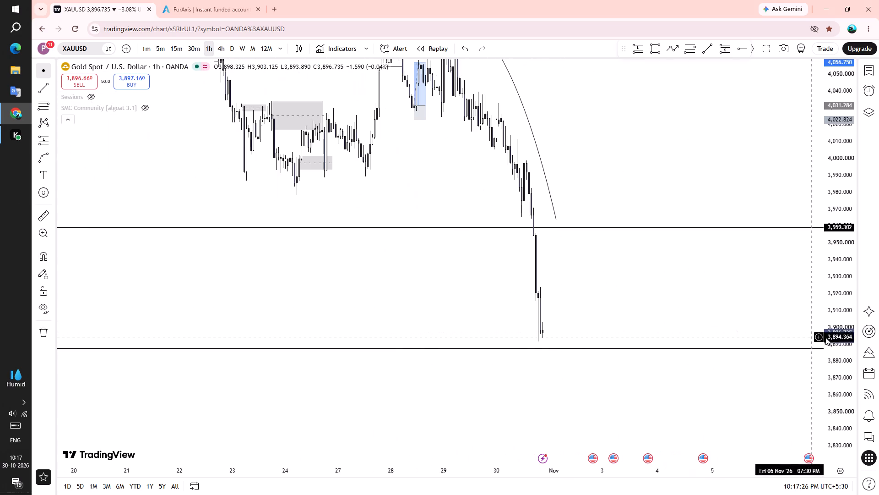
drag(840, 286, 825, 388)
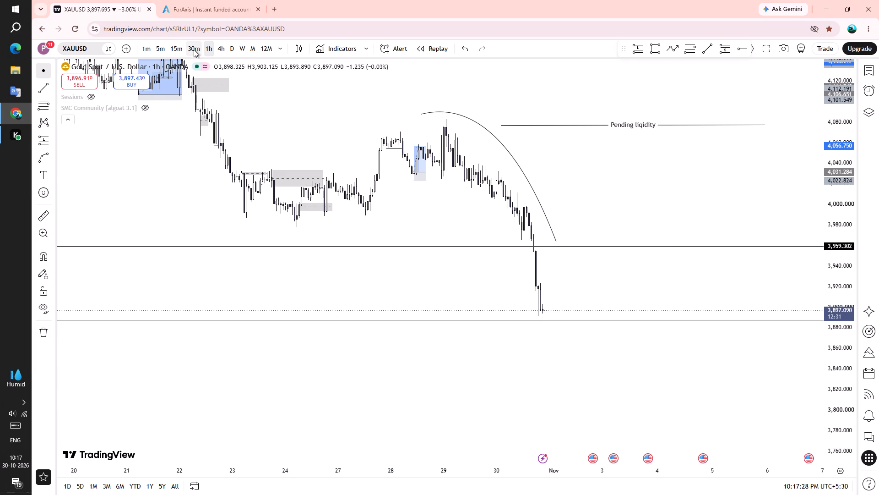
Switch the chart to the 15-minute timeframe and examine the latest drop between the two horizontal levels.
click(177, 49)
scroll(617, 377, down, 4)
scroll(688, 366, down, 3)
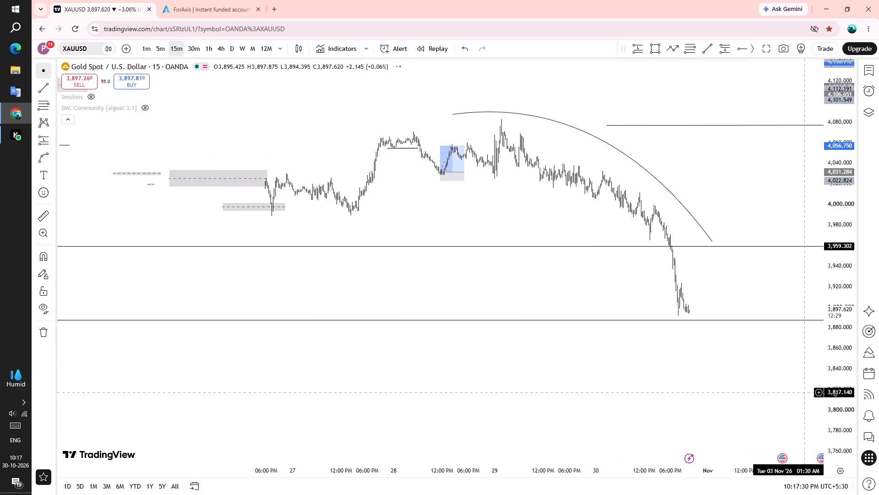
drag(840, 423, 820, 176)
scroll(645, 313, up, 10)
scroll(592, 334, up, 6)
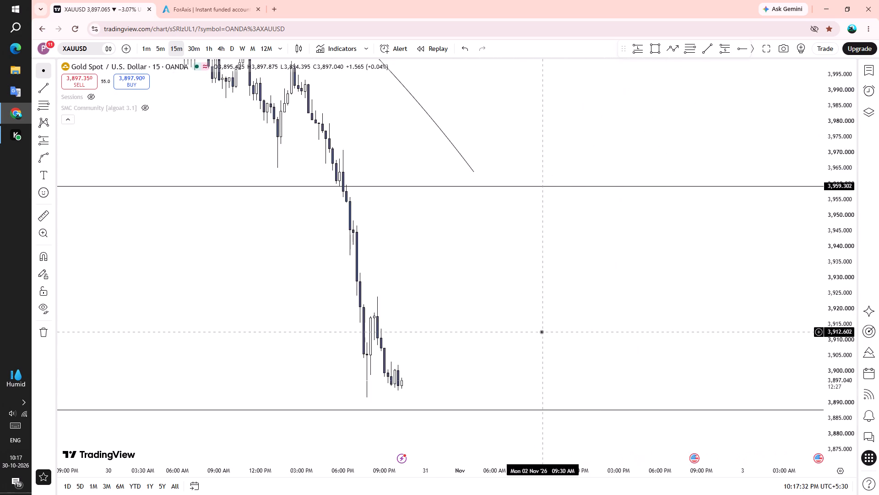
scroll(452, 321, up, 4)
drag(445, 337, 511, 238)
drag(470, 247, 469, 261)
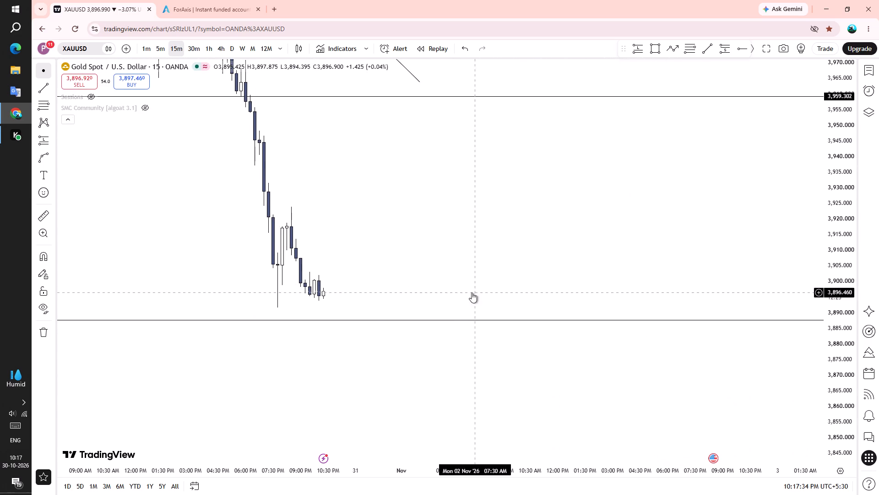
drag(466, 289, 460, 275)
Draw a short horizontal trend line from the latest pullback high at about 3,923.9 and label it "IDM".
click(705, 50)
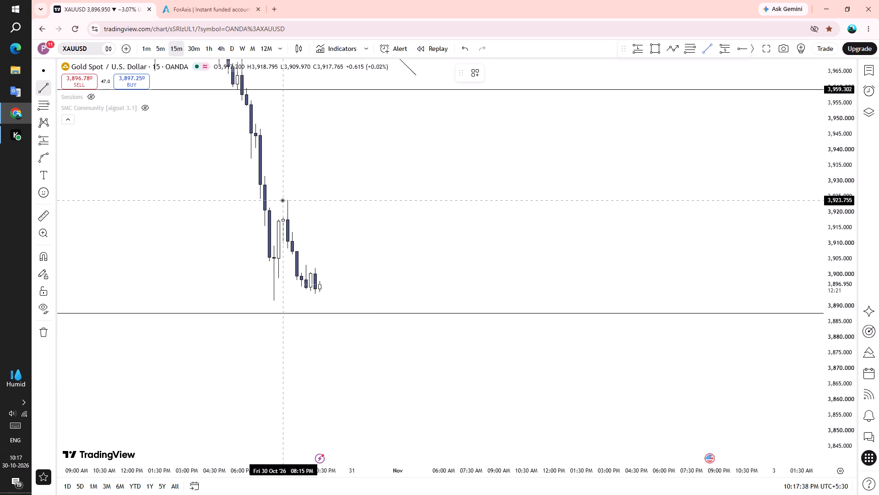
click(284, 200)
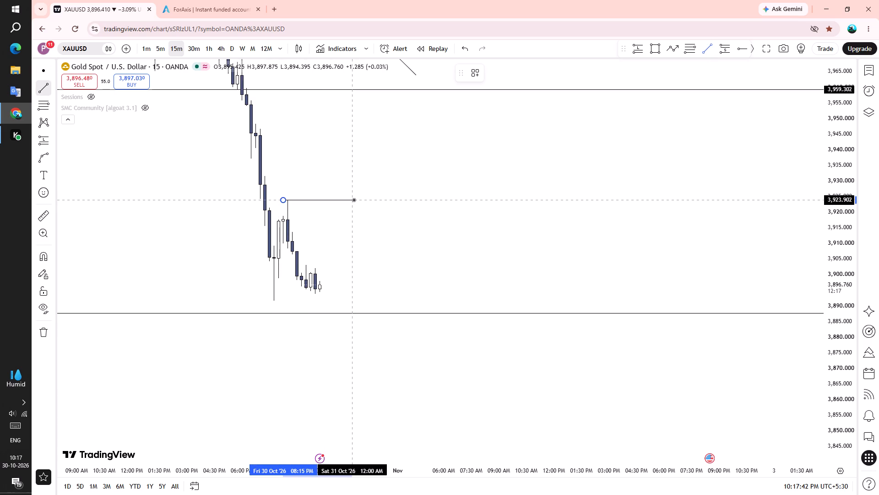
click(354, 200)
click(325, 200)
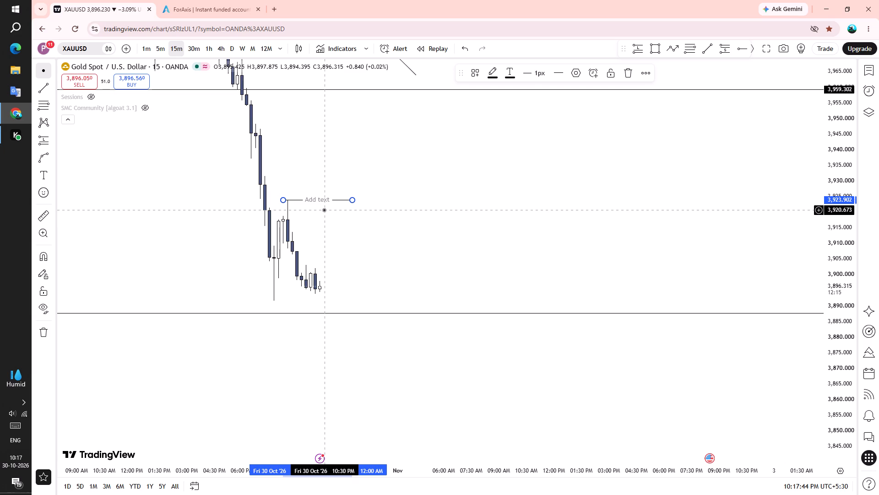
text(IDM)
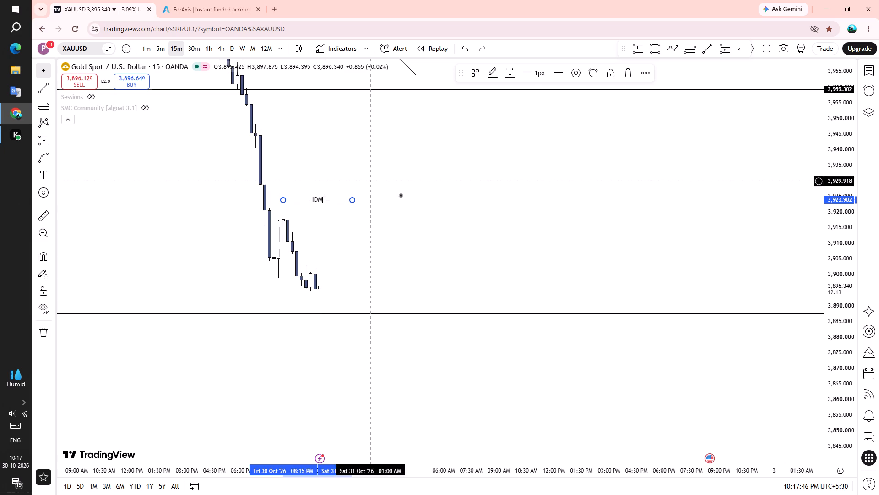
click(418, 207)
Examine the 15-minute decline from the IDM line up to the curved arc and the Pending liqidity line.
drag(387, 275, 399, 291)
drag(385, 275, 391, 282)
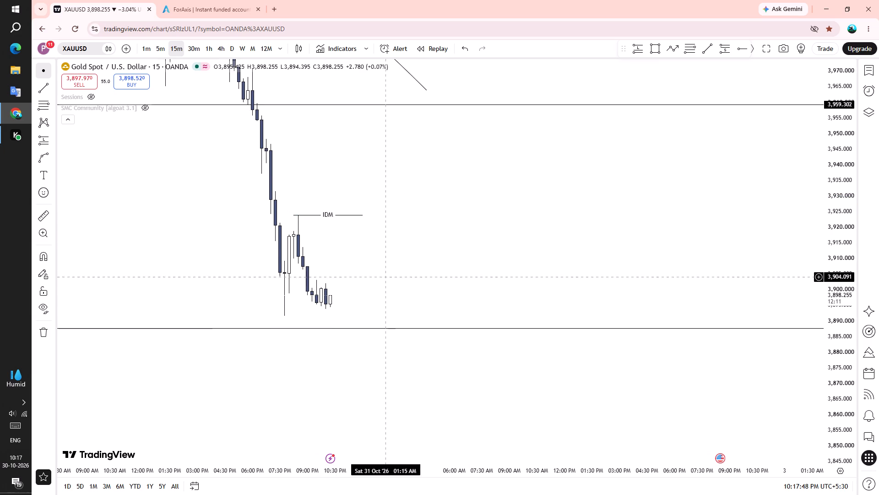
drag(391, 282, 395, 286)
drag(397, 291, 389, 278)
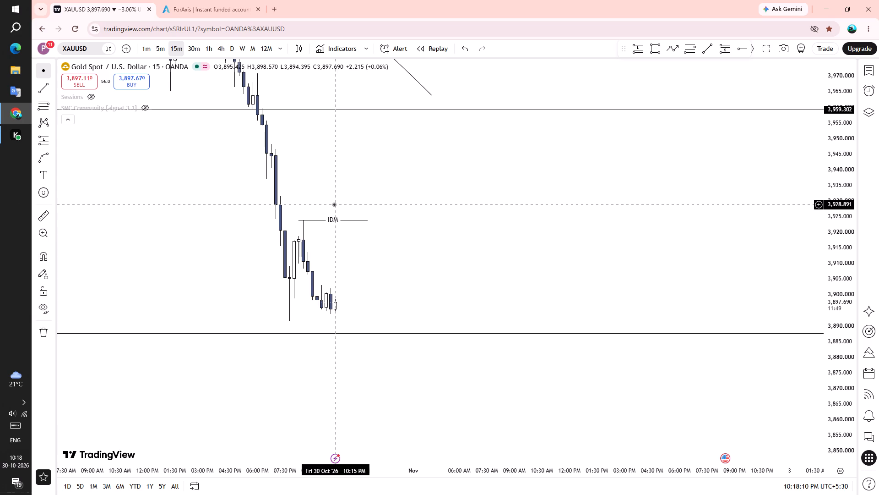
scroll(336, 187, down, 1)
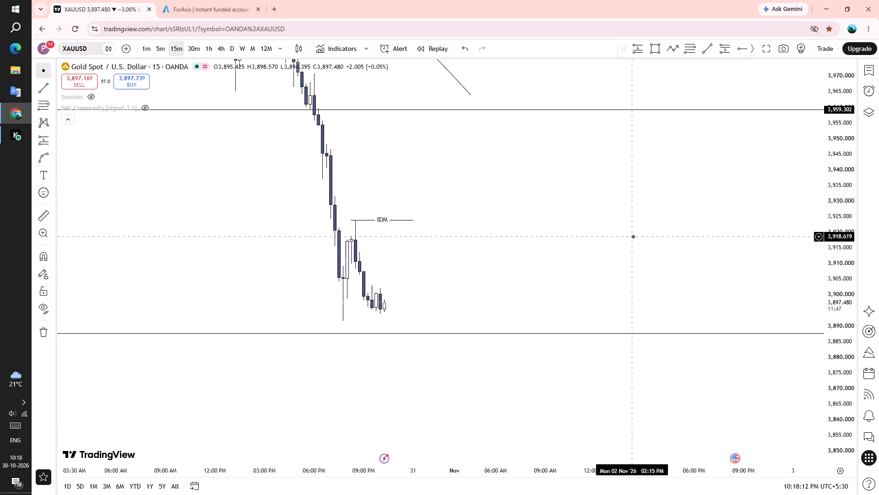
drag(503, 281, 578, 220)
drag(548, 215, 580, 240)
drag(557, 229, 575, 272)
scroll(506, 268, up, 1)
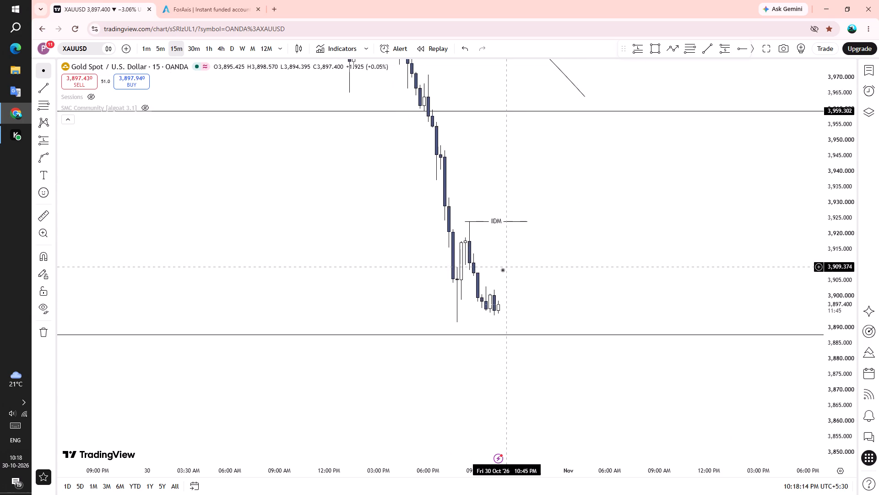
drag(517, 261, 523, 325)
scroll(776, 271, down, 4)
drag(827, 224, 849, 379)
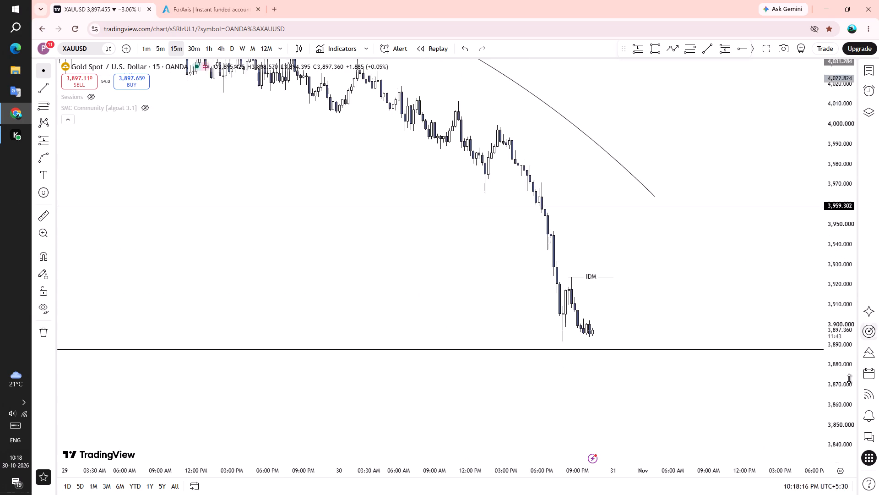
drag(849, 379, 848, 380)
drag(713, 277, 602, 307)
scroll(623, 301, down, 3)
drag(693, 196, 682, 234)
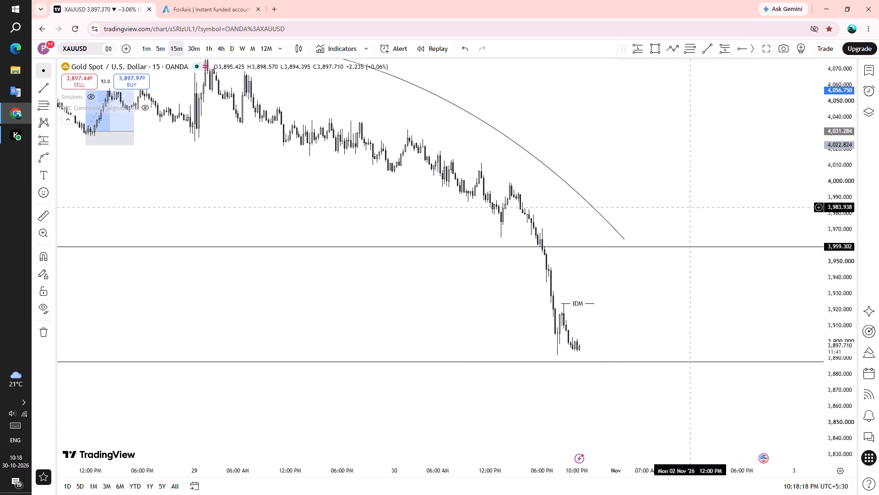
drag(682, 234, 635, 297)
drag(673, 269, 371, 224)
scroll(493, 222, down, 5)
drag(684, 232, 655, 231)
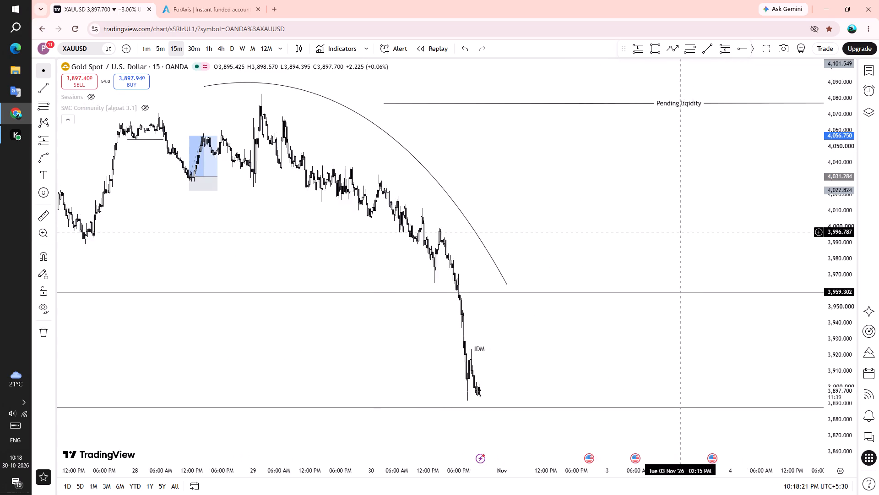
drag(655, 231, 526, 213)
scroll(573, 203, down, 4)
drag(841, 222, 839, 267)
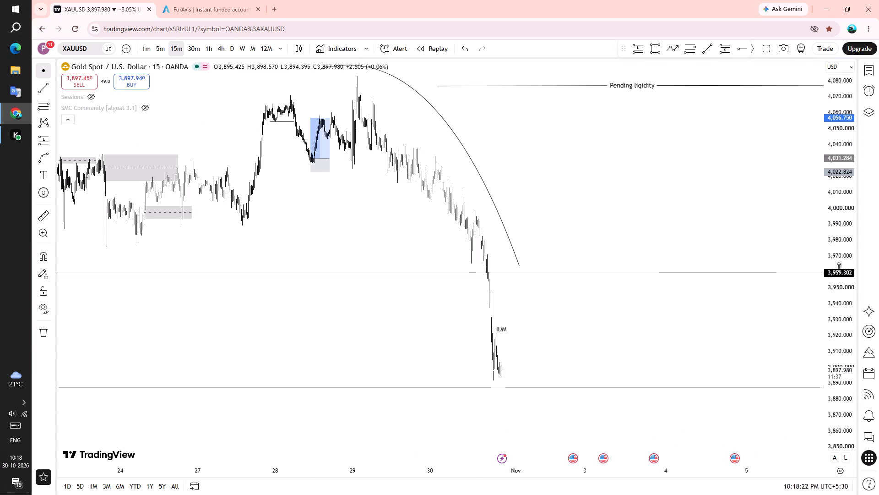
drag(839, 267, 831, 332)
drag(589, 323, 563, 322)
scroll(518, 309, up, 4)
drag(518, 321, 480, 329)
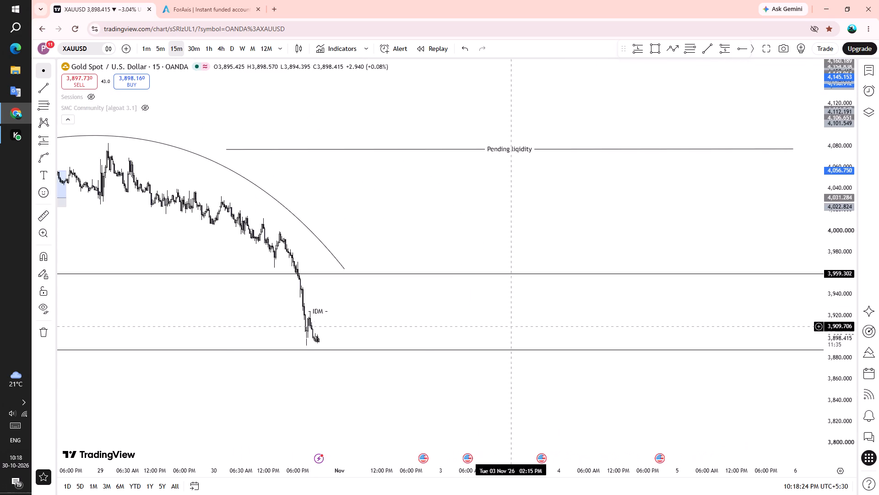
drag(480, 329, 412, 324)
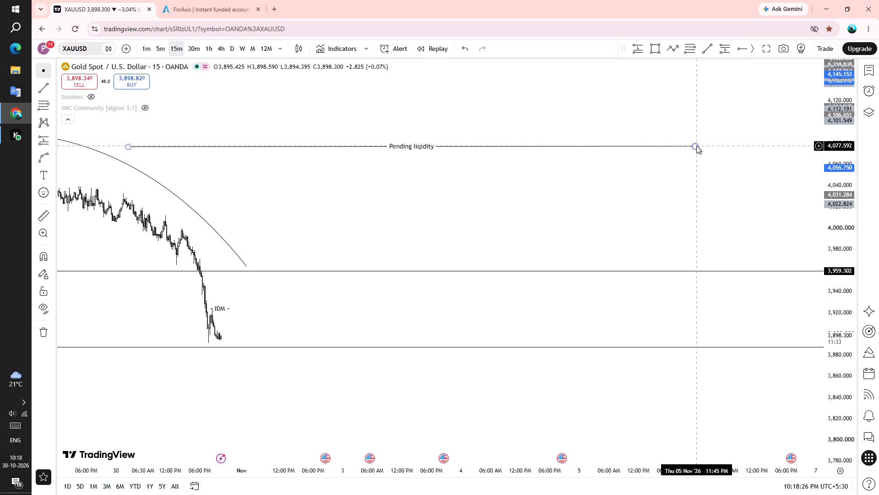
Shorten the Pending liqidity line so that it ends just before 4 November, at the same price level.
drag(696, 146, 452, 146)
click(454, 183)
Switch to the 1-hour timeframe and extend the IDM line's later end to about 2 November.
scroll(592, 236, down, 4)
scroll(440, 220, up, 5)
drag(336, 205, 397, 214)
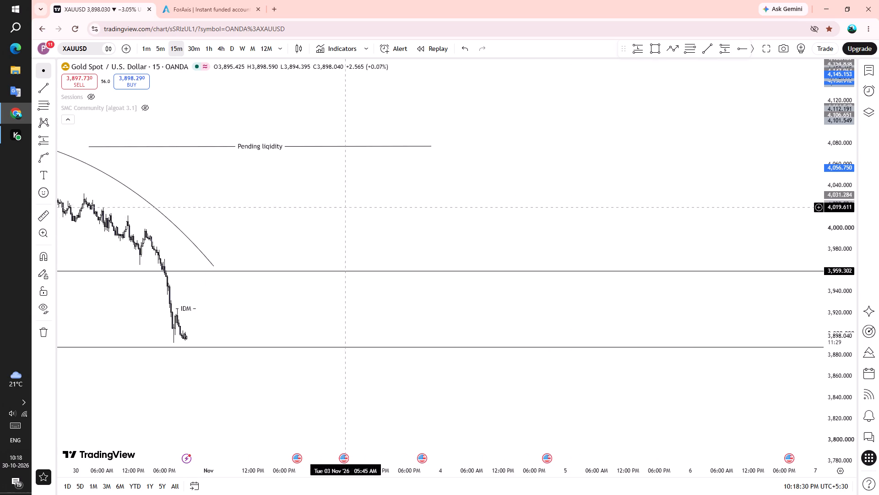
drag(397, 214, 646, 230)
scroll(645, 264, down, 2)
click(207, 52)
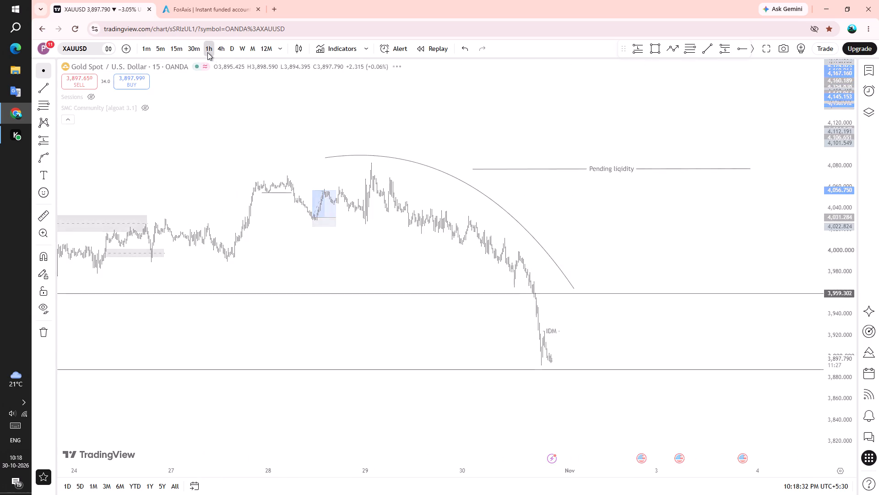
scroll(355, 283, up, 8)
drag(380, 325, 489, 286)
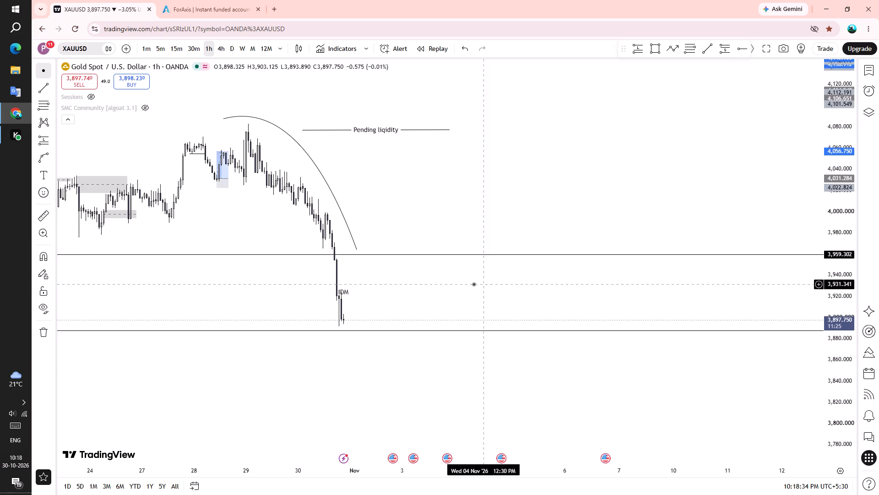
drag(419, 293, 398, 291)
drag(834, 298, 830, 317)
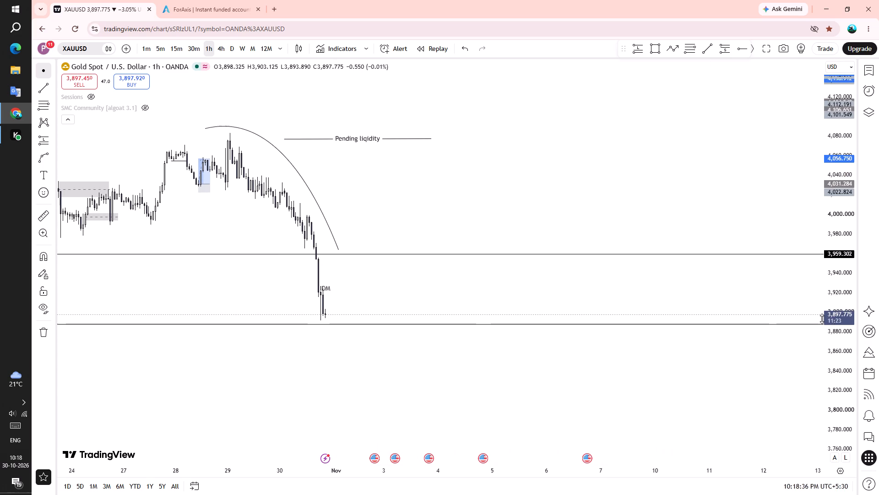
drag(380, 305, 418, 273)
scroll(325, 280, up, 1)
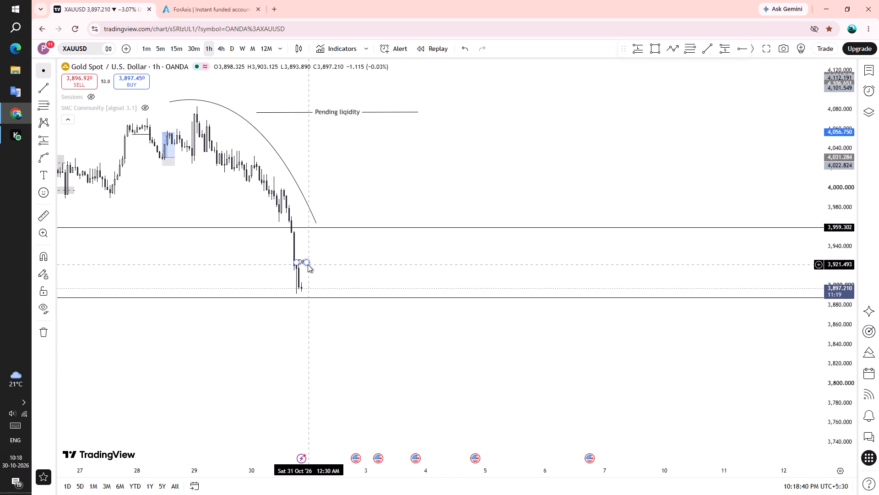
drag(308, 264, 335, 262)
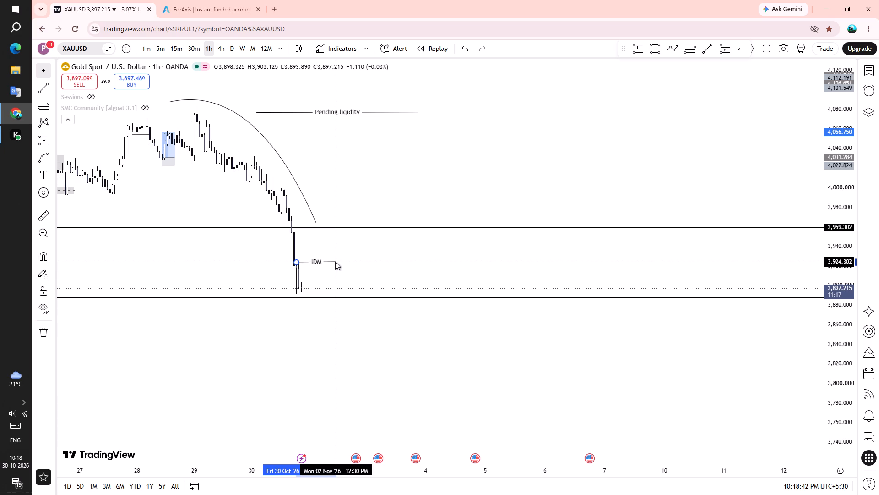
drag(335, 262, 341, 262)
click(349, 263)
Examine the 1-hour decline with the IDM line, the Pending liqidity line and both horizontal levels in view.
drag(428, 269, 477, 272)
drag(478, 269, 545, 222)
drag(512, 230, 476, 222)
drag(484, 220, 452, 239)
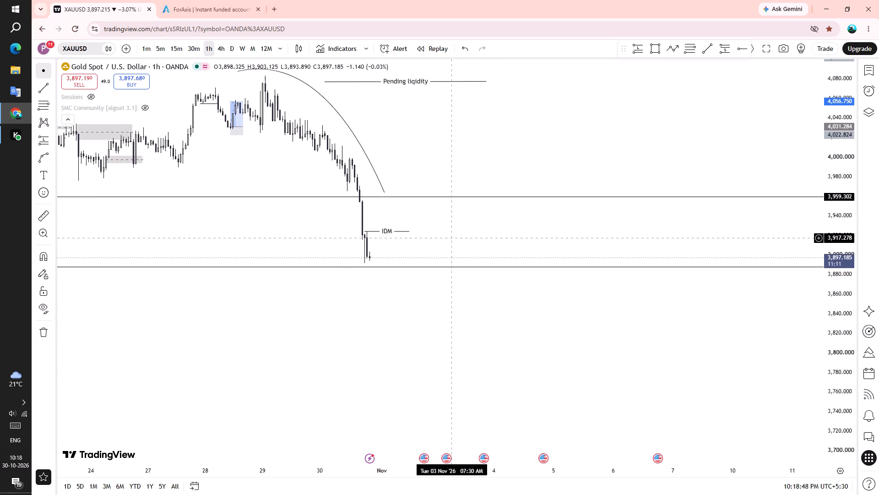
drag(452, 239, 414, 318)
scroll(465, 311, down, 1)
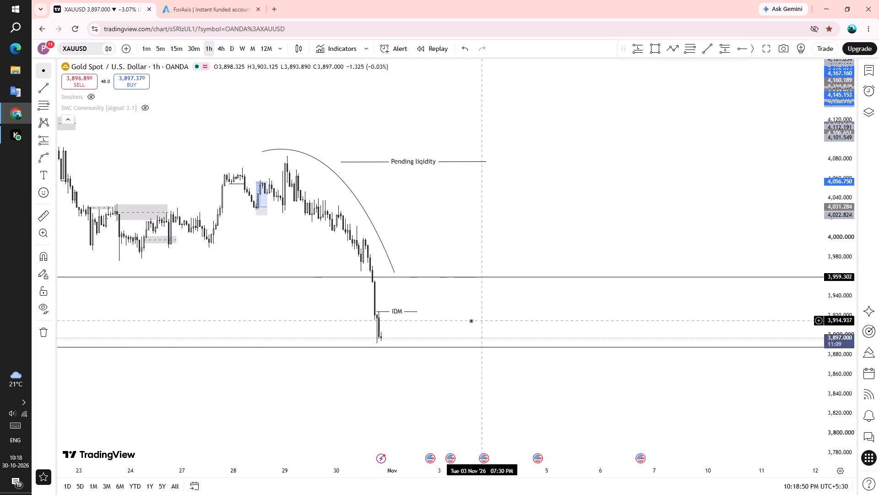
scroll(452, 321, up, 1)
drag(473, 315, 495, 313)
drag(846, 332, 833, 371)
scroll(643, 325, down, 1)
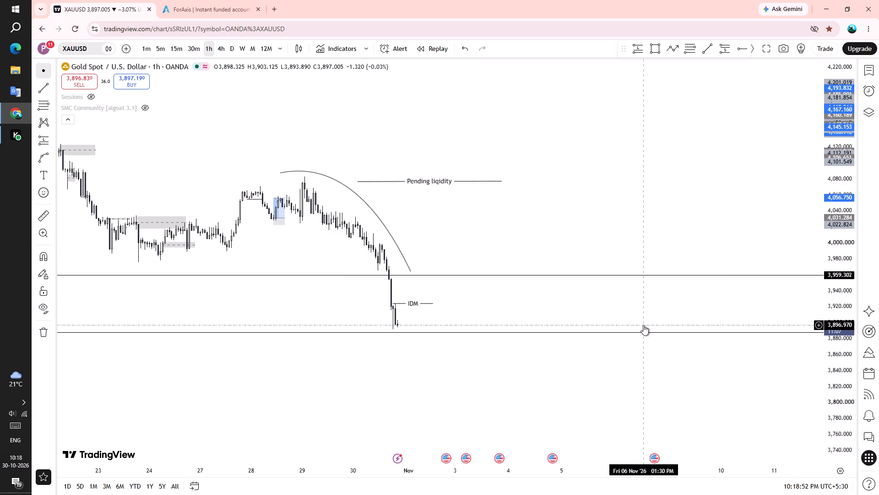
drag(643, 317, 705, 312)
drag(840, 380, 829, 340)
scroll(524, 311, up, 1)
drag(522, 312, 523, 330)
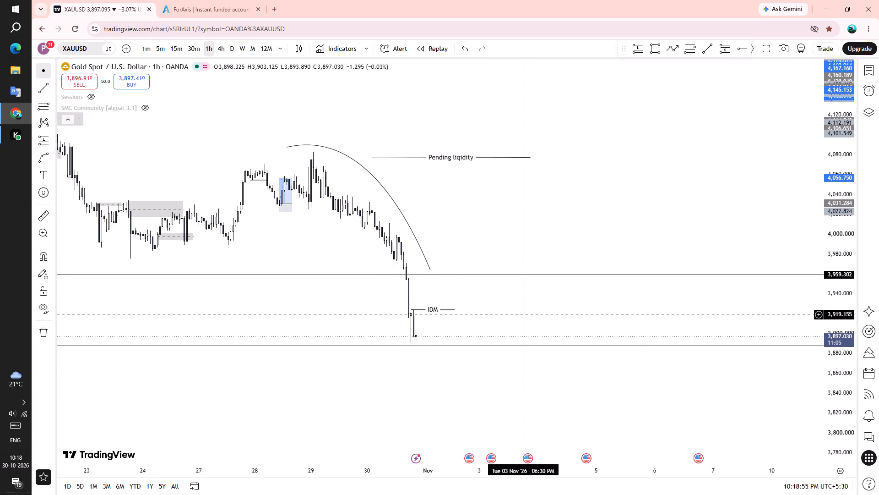
drag(523, 330, 515, 339)
drag(514, 339, 477, 329)
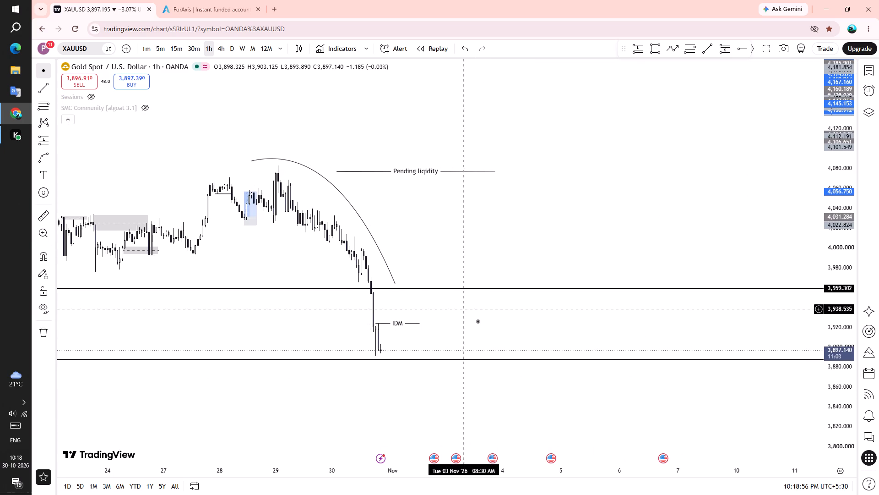
drag(500, 335, 495, 325)
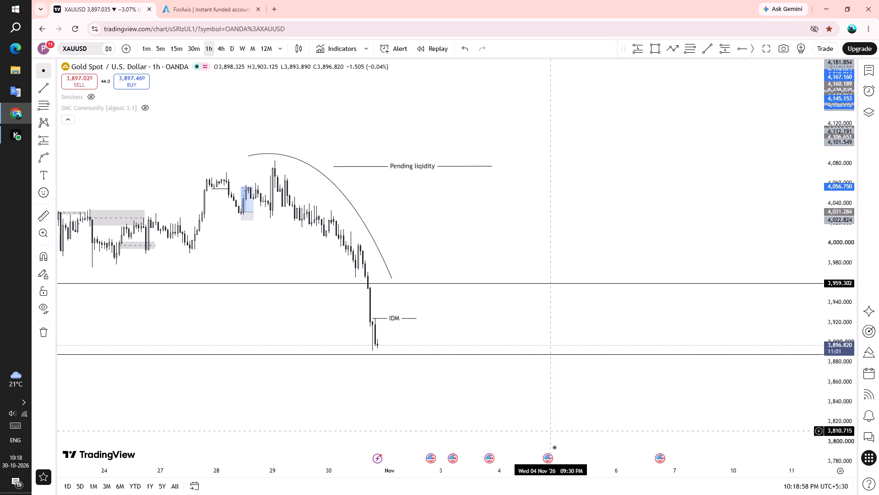
Capture a screen snip of the 1-hour chart covering the recent swing, the arc, both labelled lines and the price scale.
key(shift+super+s)
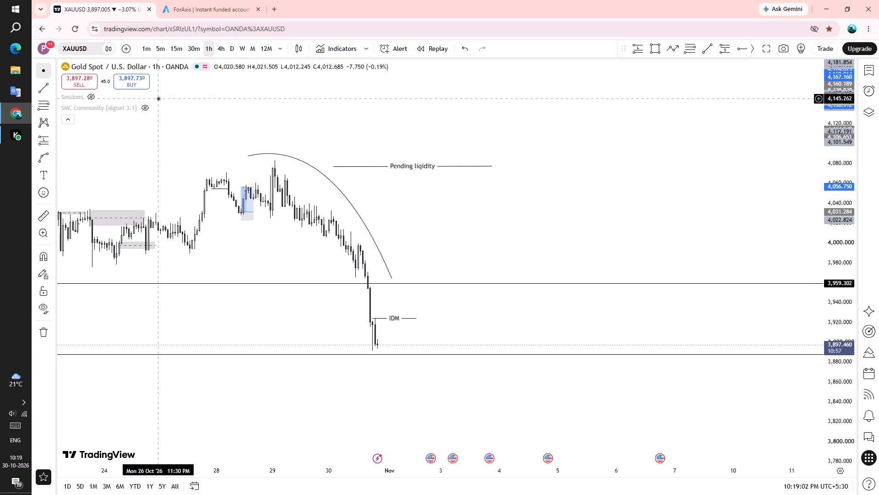
drag(156, 100, 510, 401)
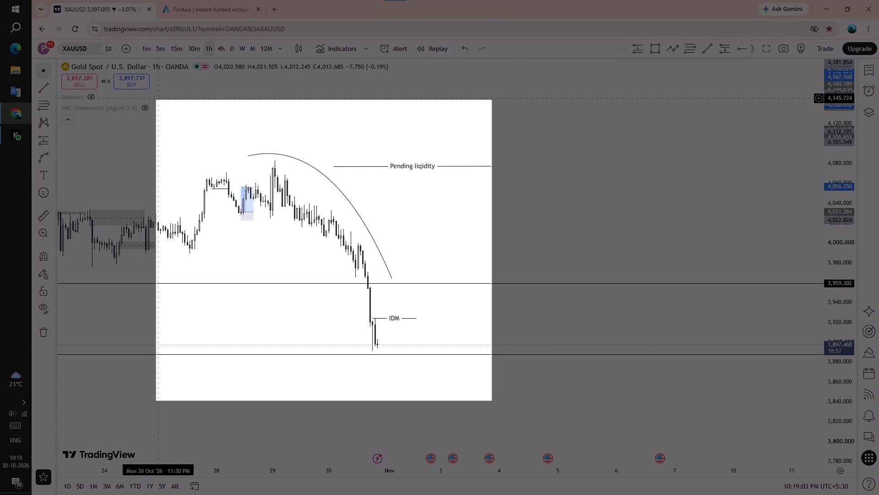
drag(510, 401, 853, 444)
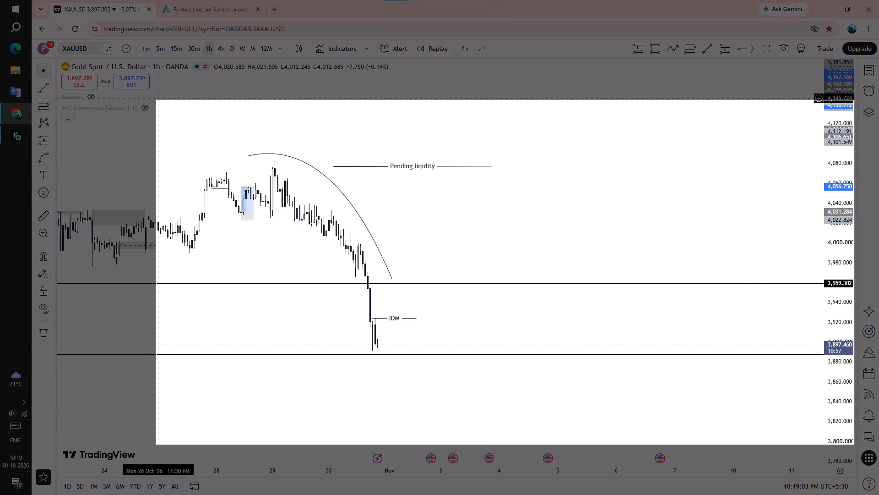
drag(853, 444, 855, 444)
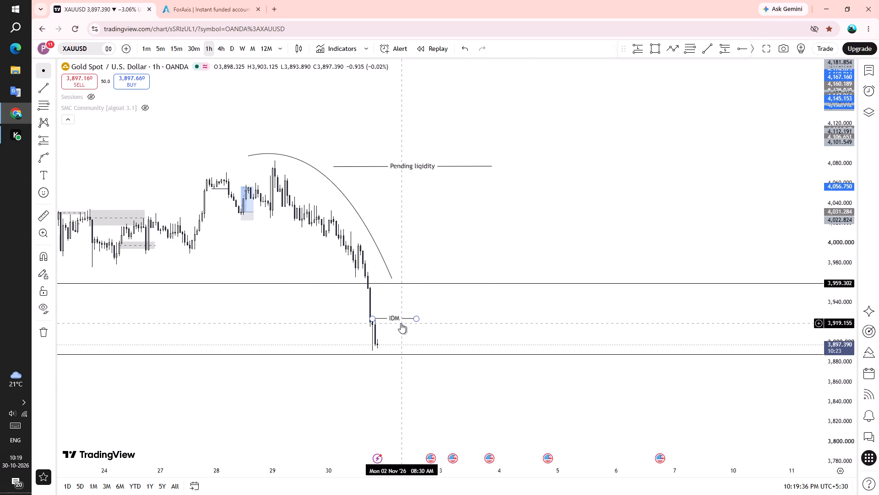
Capture another screen snip of the 1-hour chart covering the recent swing, the arc, both labelled lines and the price scale.
key(shift+super+s)
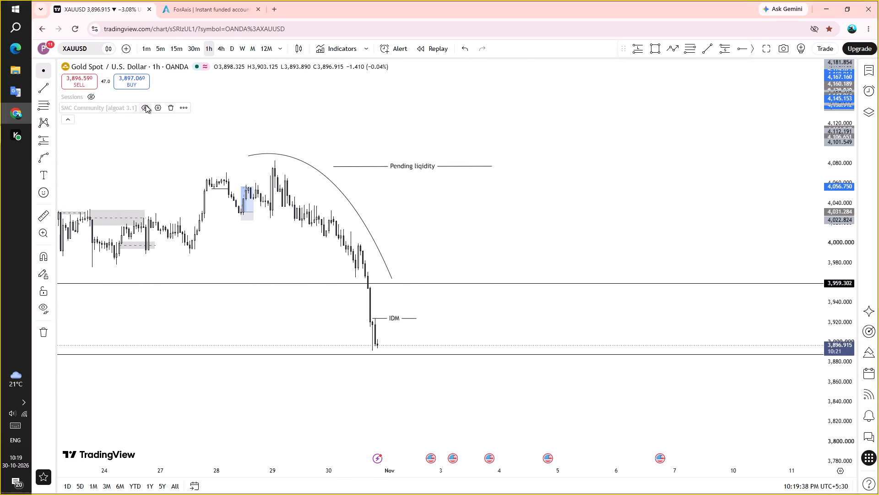
drag(142, 133, 316, 358)
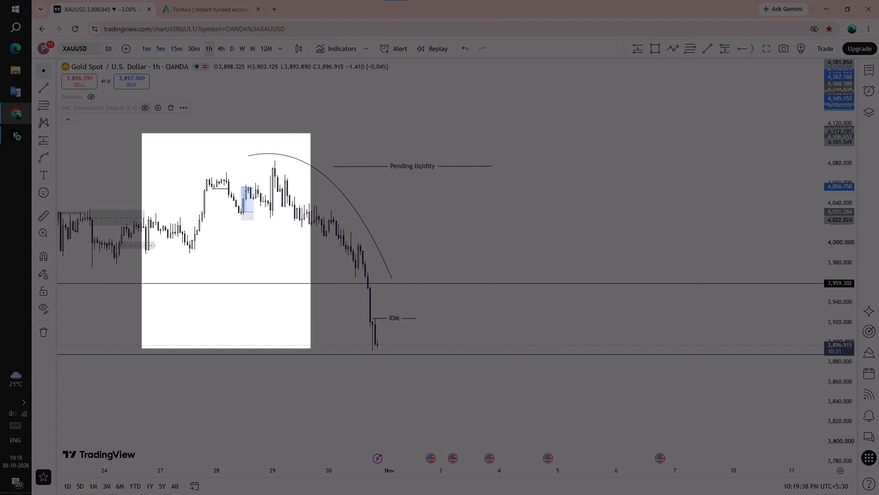
drag(316, 358, 856, 452)
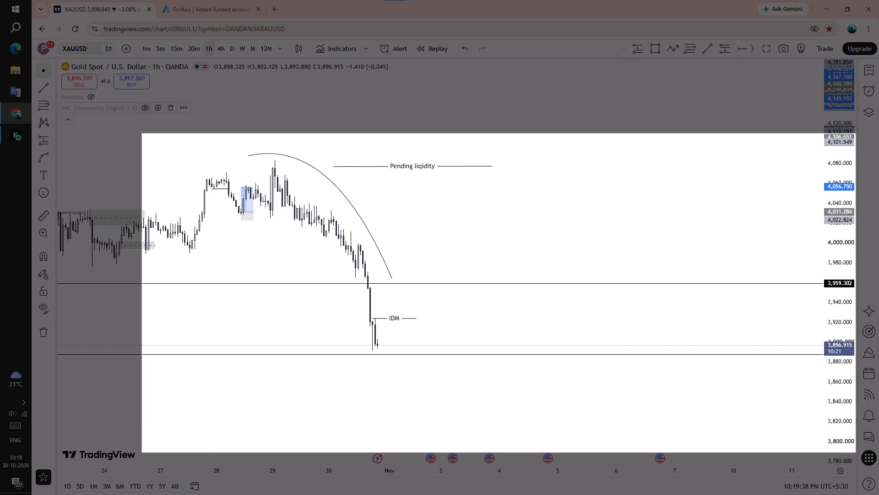
drag(856, 452, 857, 452)
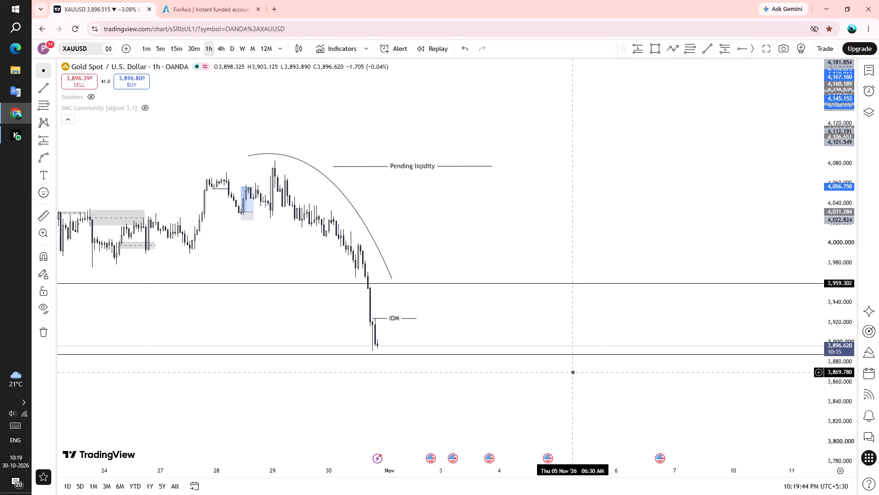
Open the new snip in Snip & Sketch, save it as a PNG under the suggested file name and close it.
click(747, 395)
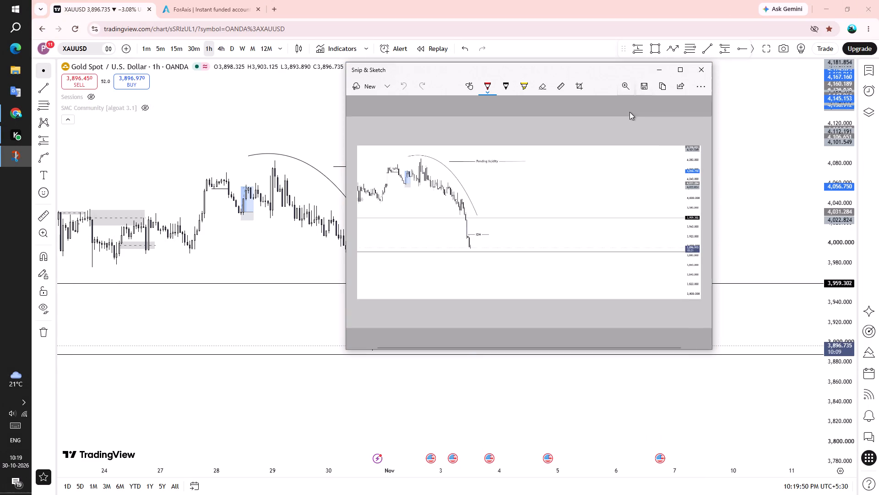
click(641, 87)
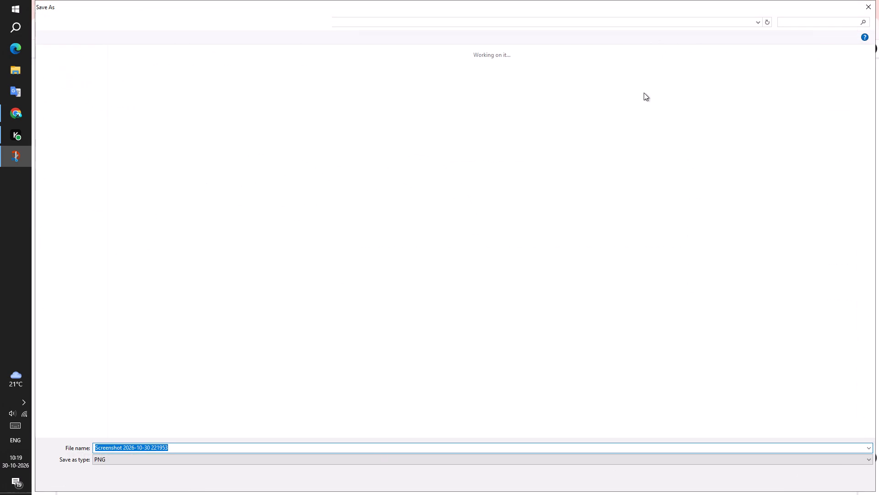
key(Return)
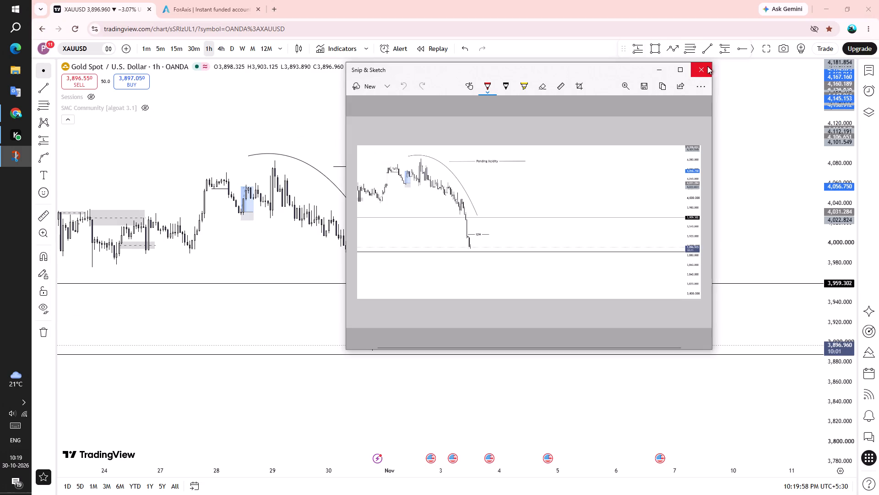
click(705, 66)
Examine the 1-hour decline from the 29 October high down to the IDM line and the lower horizontal level.
scroll(550, 290, down, 1)
drag(486, 400, 582, 384)
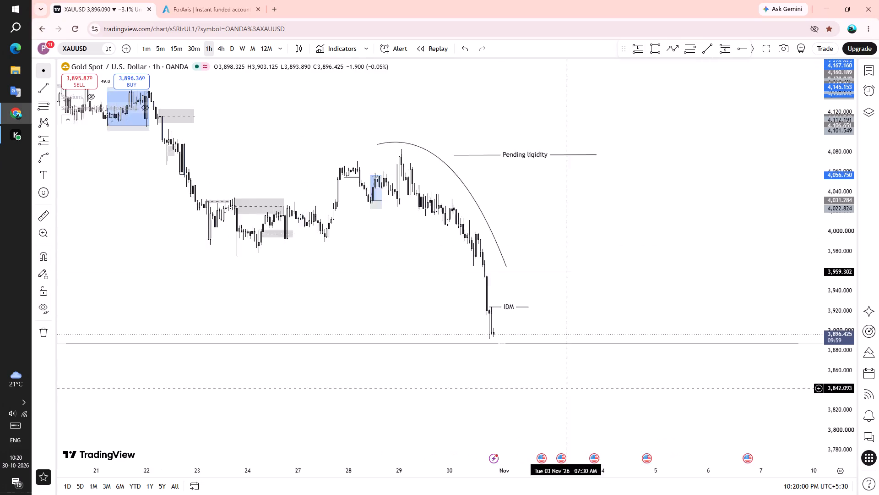
drag(582, 384, 631, 372)
scroll(560, 383, up, 2)
drag(559, 384, 567, 399)
drag(566, 392, 439, 352)
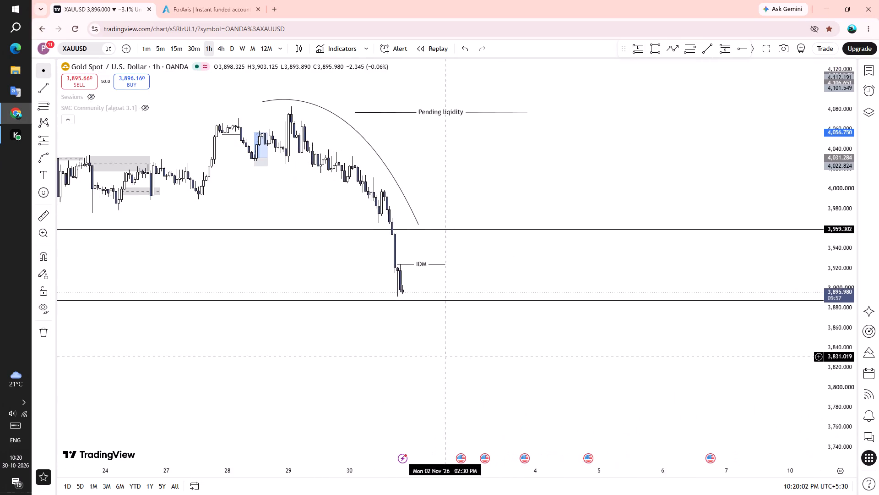
drag(439, 352, 435, 347)
drag(434, 337, 402, 323)
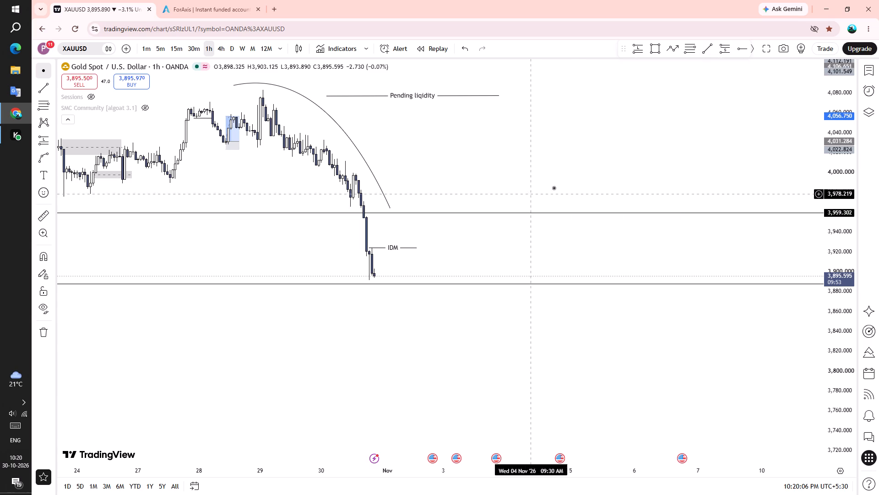
Examine the latest 1-hour candles up close, between the 3,959.302 level, the IDM line and the lower horizontal level.
scroll(658, 222, down, 4)
drag(846, 397, 815, 245)
scroll(628, 277, up, 3)
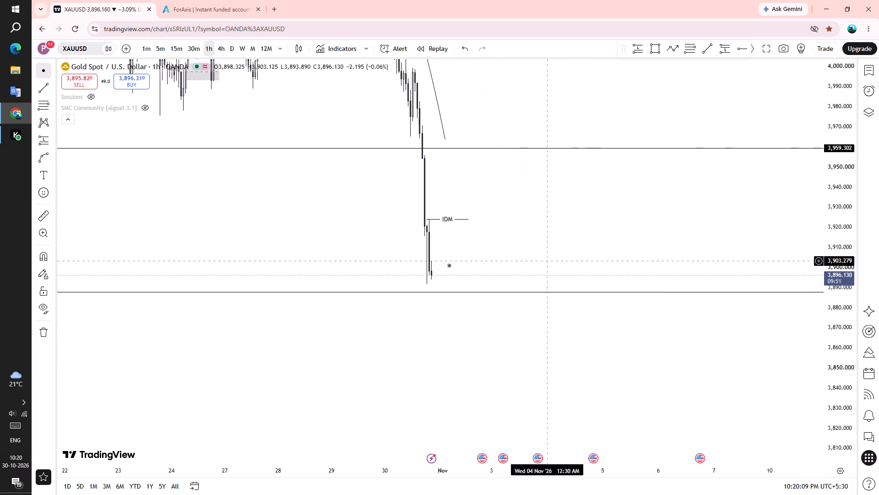
scroll(425, 265, up, 3)
drag(417, 263, 531, 287)
drag(470, 272, 494, 283)
drag(456, 281, 464, 269)
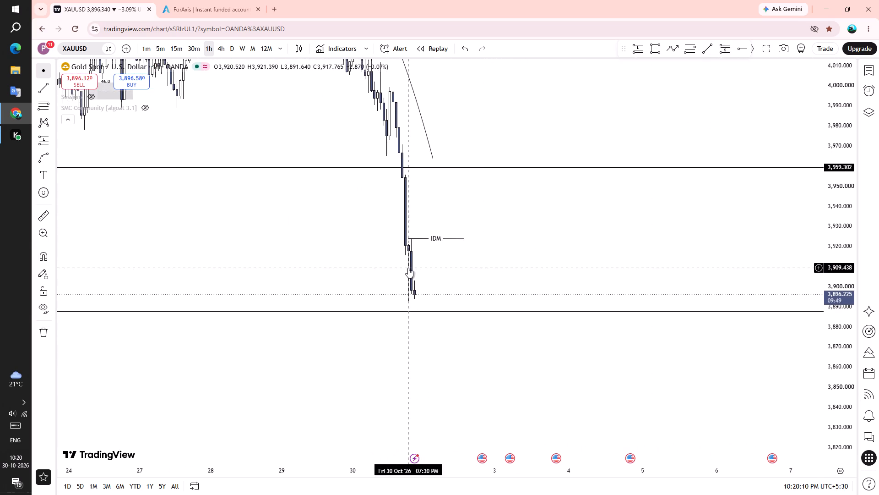
scroll(413, 265, up, 2)
drag(395, 270, 434, 268)
drag(405, 284, 459, 277)
scroll(464, 269, down, 2)
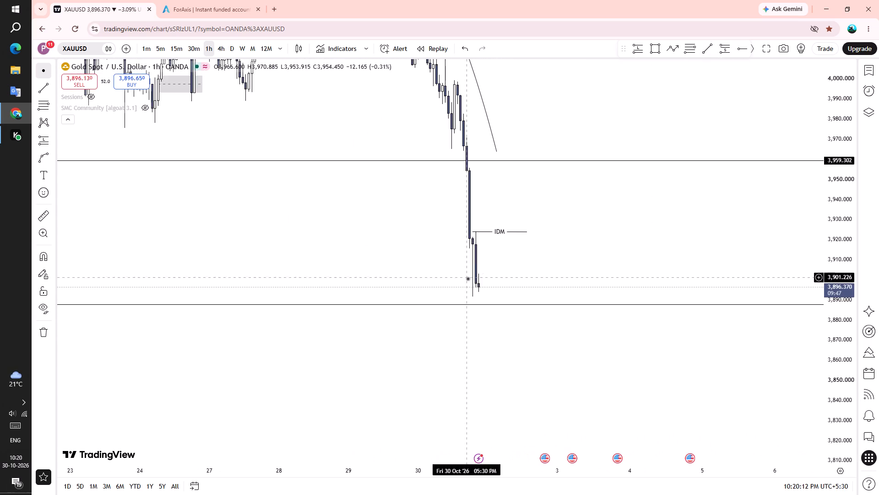
scroll(428, 294, up, 4)
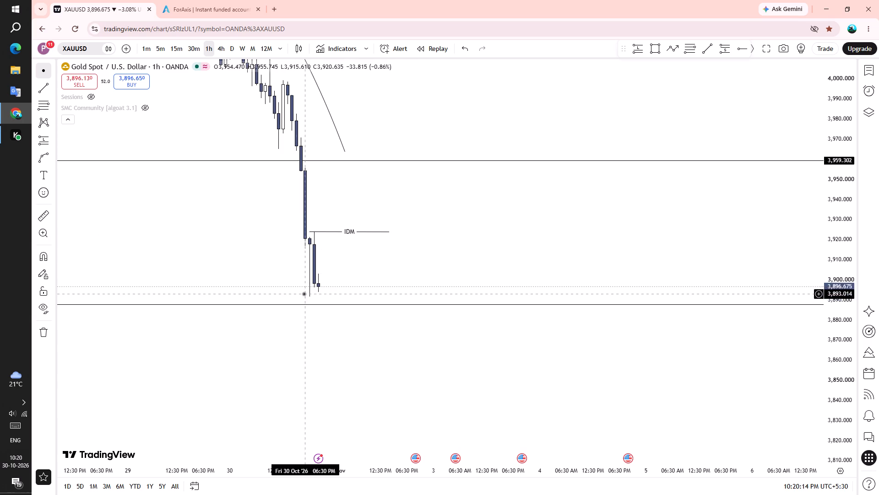
drag(348, 291, 802, 313)
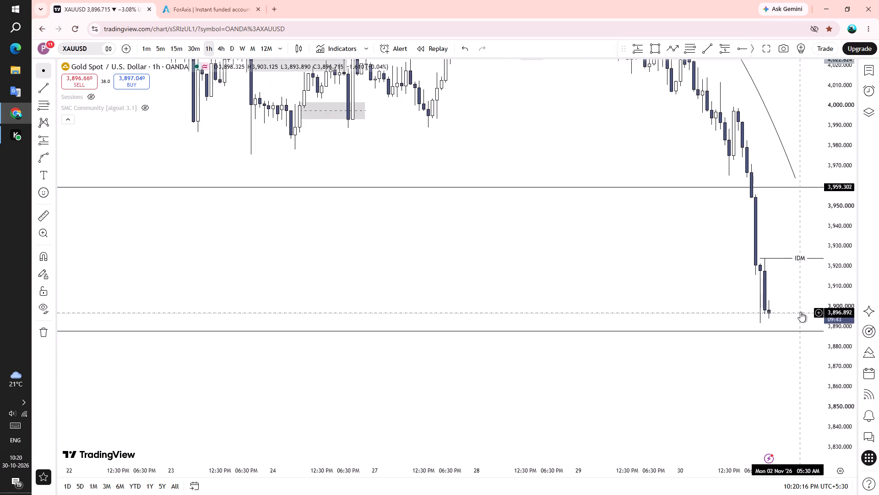
drag(800, 311, 605, 225)
drag(683, 221, 631, 219)
scroll(672, 252, down, 2)
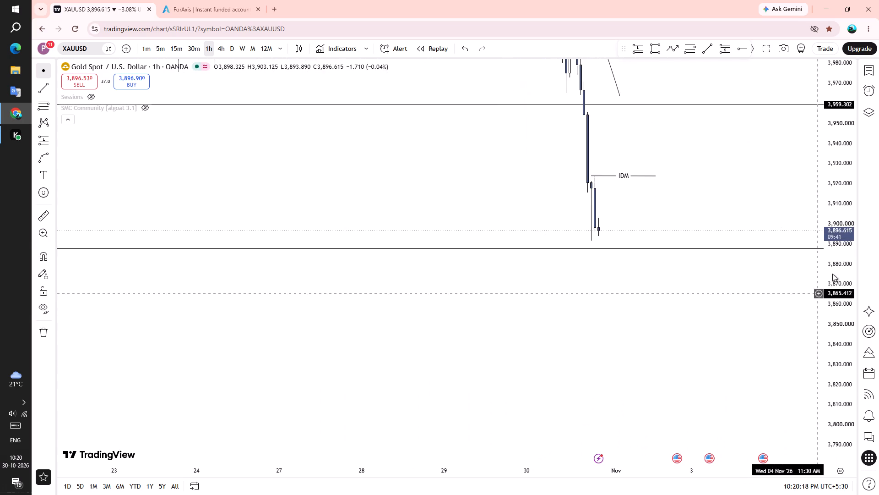
drag(838, 264, 824, 396)
Examine the whole 1-hour decline under the arc, with the Pending liqidity line, IDM line and both horizontal levels in view.
scroll(738, 332, down, 2)
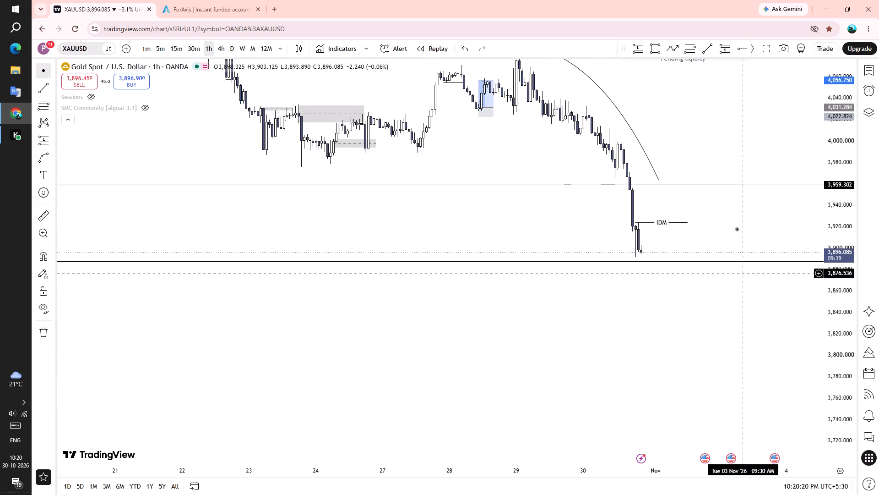
drag(737, 228, 455, 305)
scroll(501, 287, down, 2)
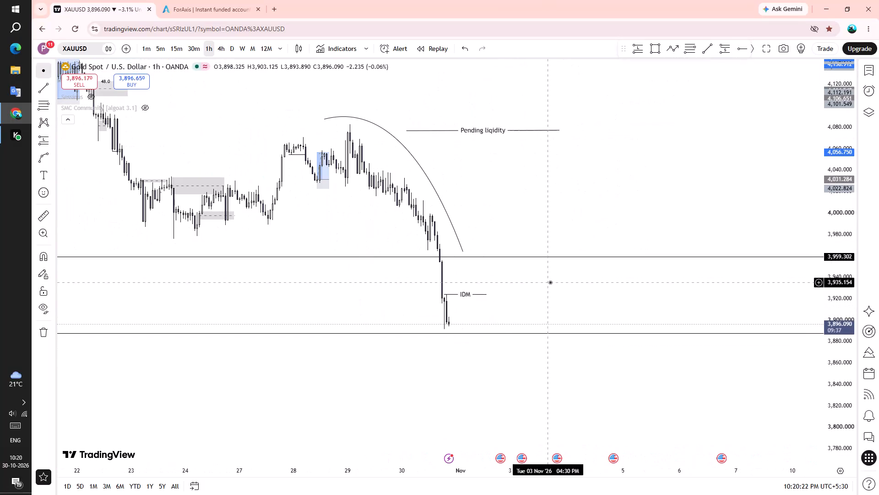
drag(542, 295, 546, 298)
scroll(537, 224, up, 1)
drag(537, 222, 512, 242)
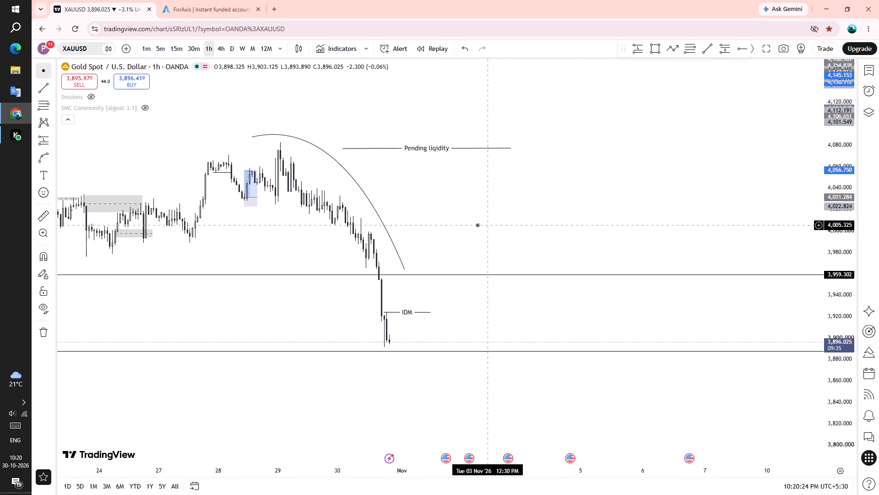
scroll(463, 225, up, 1)
drag(478, 253, 493, 203)
drag(474, 272, 487, 240)
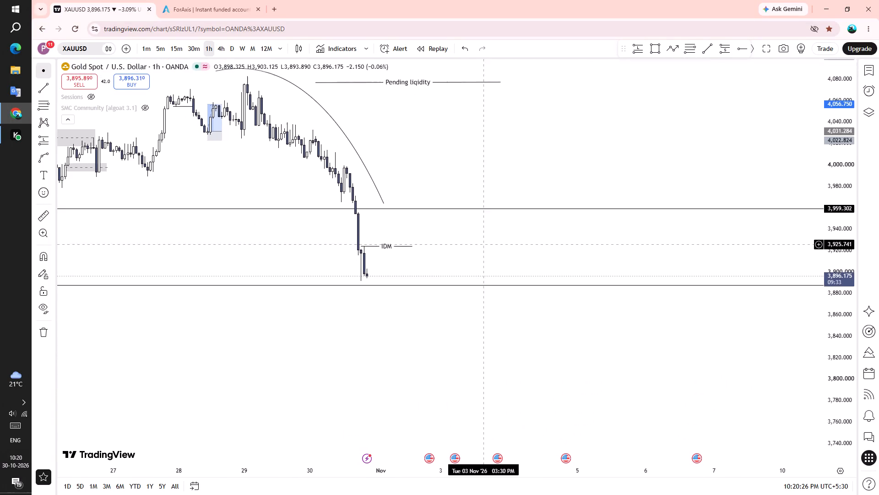
drag(487, 240, 489, 238)
drag(491, 240, 505, 286)
drag(476, 279, 483, 284)
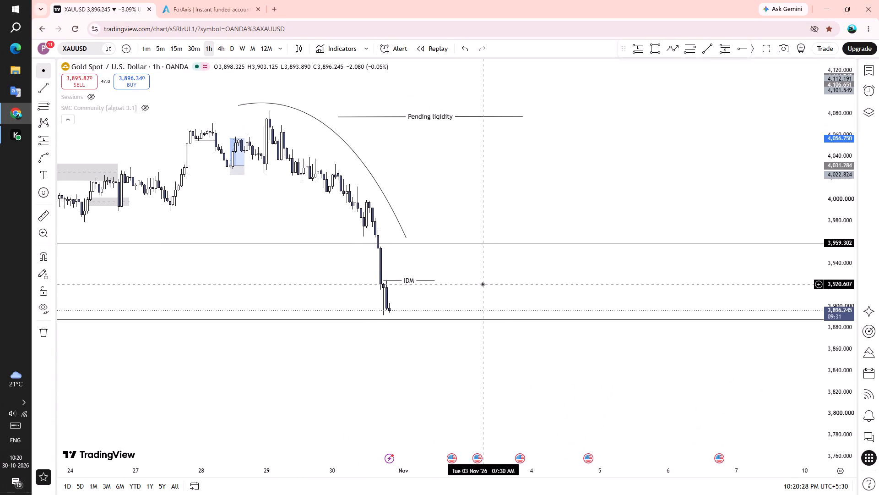
scroll(490, 276, down, 1)
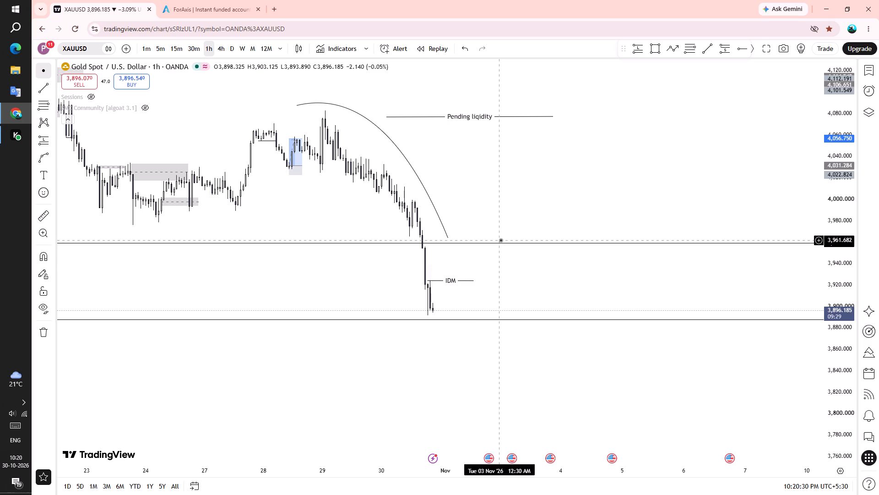
scroll(513, 220, down, 1)
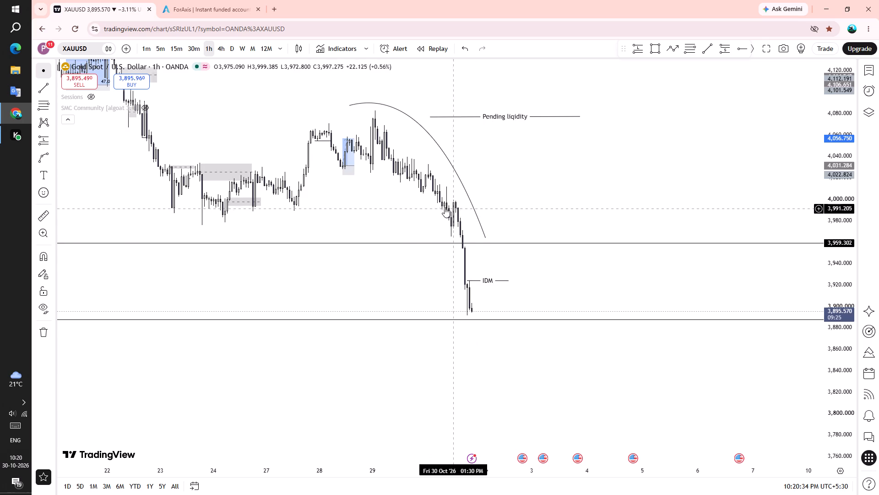
Measure the drop from the 30 October minor high near 3,998 to about 3,894 by the latest candles, then clear the measurement.
drag(536, 208, 526, 204)
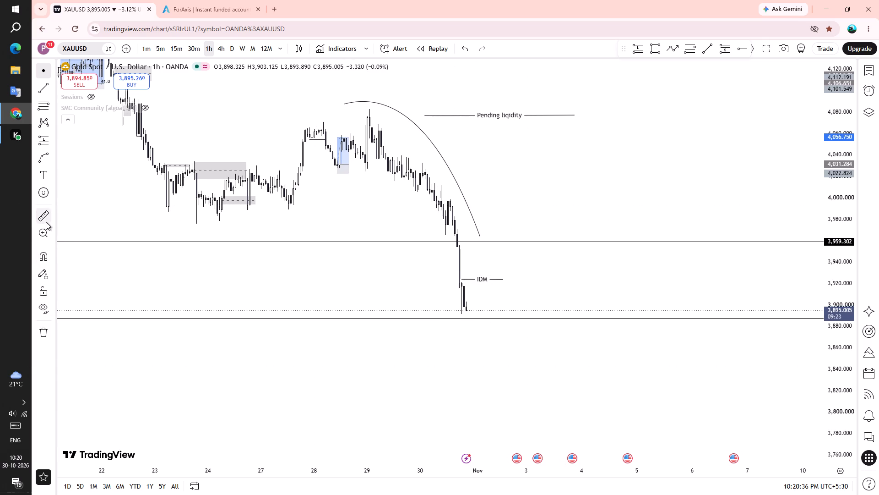
click(43, 214)
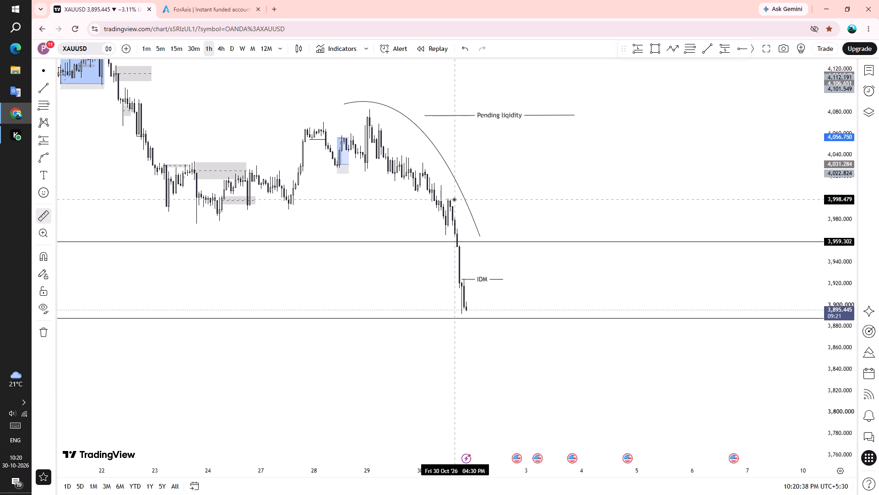
click(454, 199)
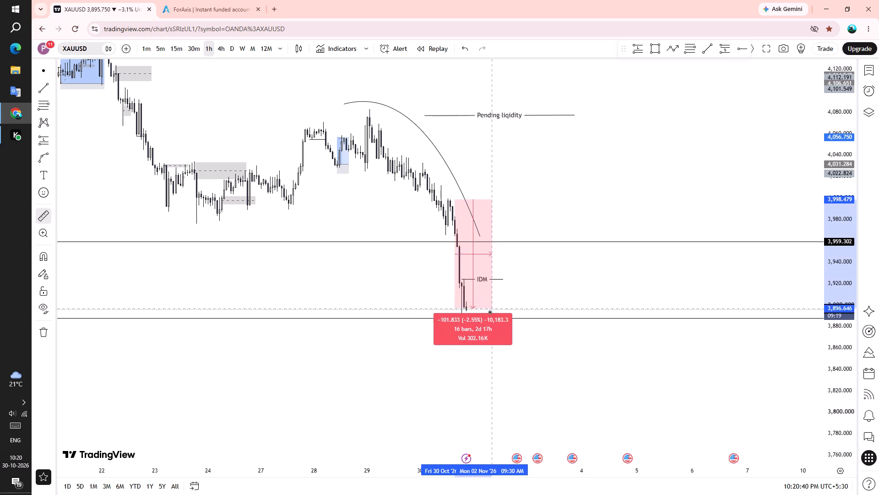
click(491, 312)
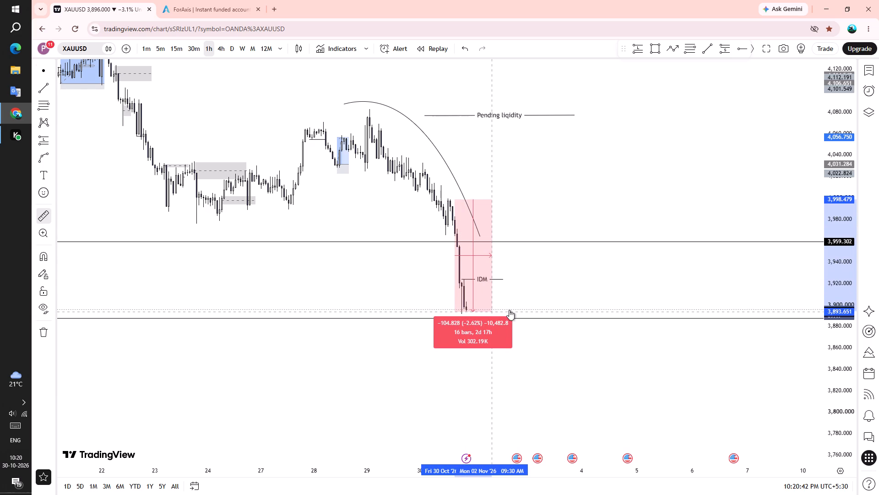
click(539, 302)
Examine the 1-hour decline again at different scales, comparing the latest candles with the IDM line and both horizontal levels.
scroll(497, 288, up, 1)
drag(497, 288, 525, 288)
drag(531, 297, 530, 280)
scroll(510, 275, up, 1)
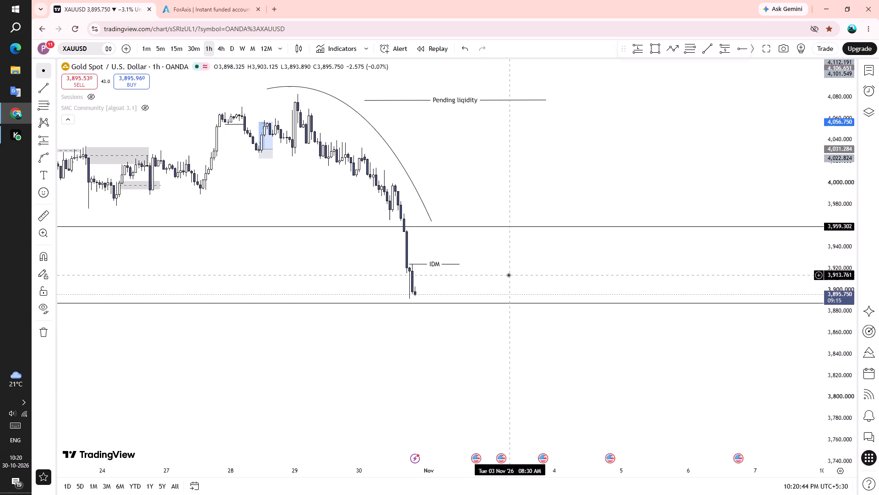
drag(509, 275, 502, 266)
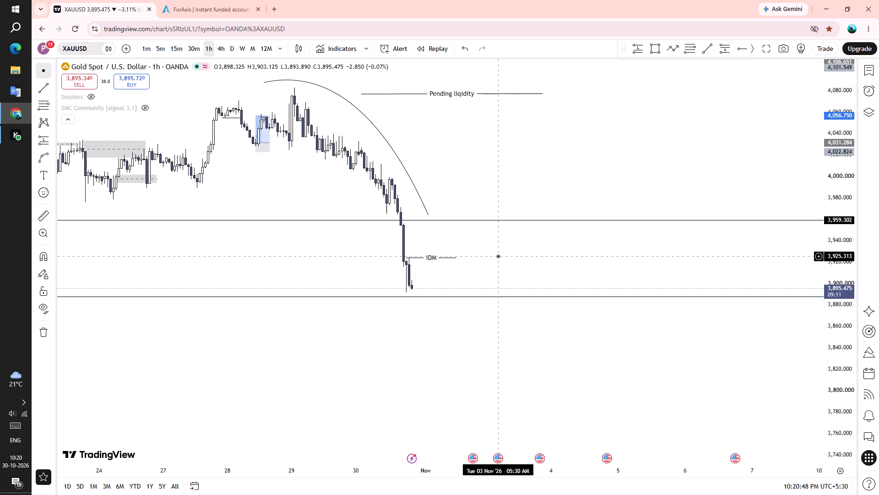
scroll(457, 270, up, 2)
drag(487, 252, 590, 276)
scroll(629, 247, down, 3)
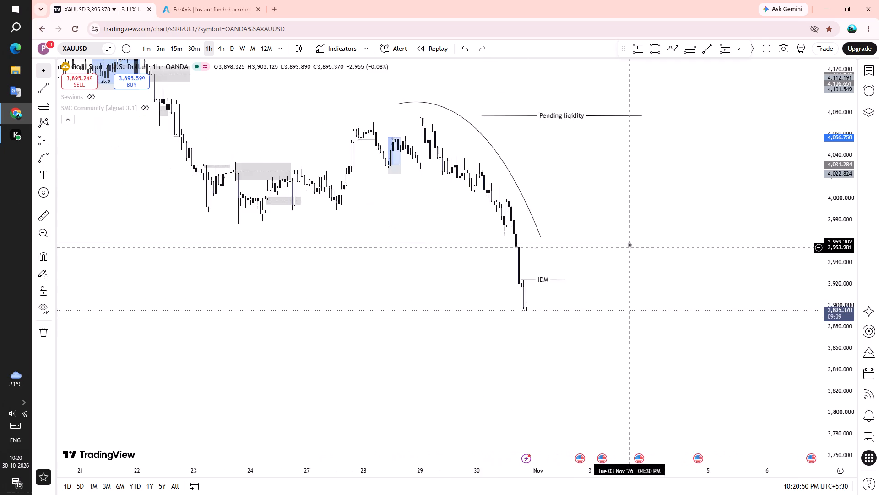
scroll(630, 242, down, 1)
drag(848, 383, 825, 302)
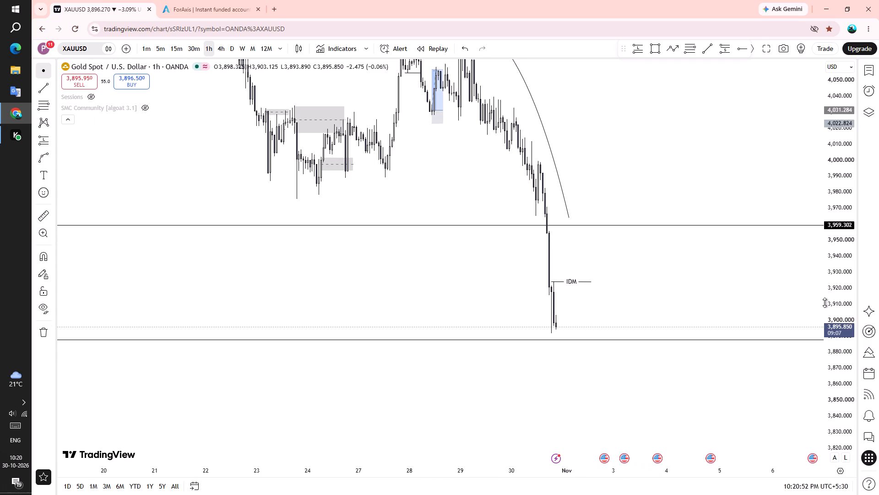
drag(825, 302, 820, 297)
scroll(583, 298, up, 2)
drag(616, 277, 611, 339)
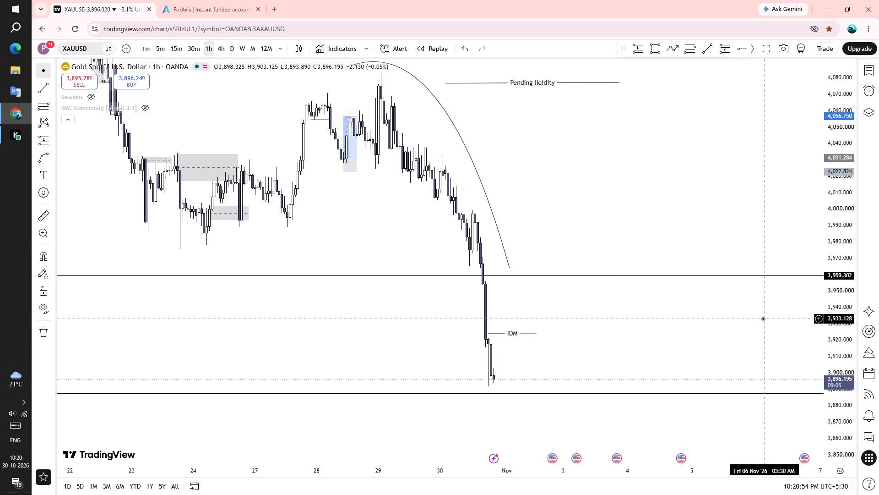
scroll(763, 319, down, 2)
drag(831, 320, 832, 369)
scroll(597, 304, up, 2)
click(597, 304)
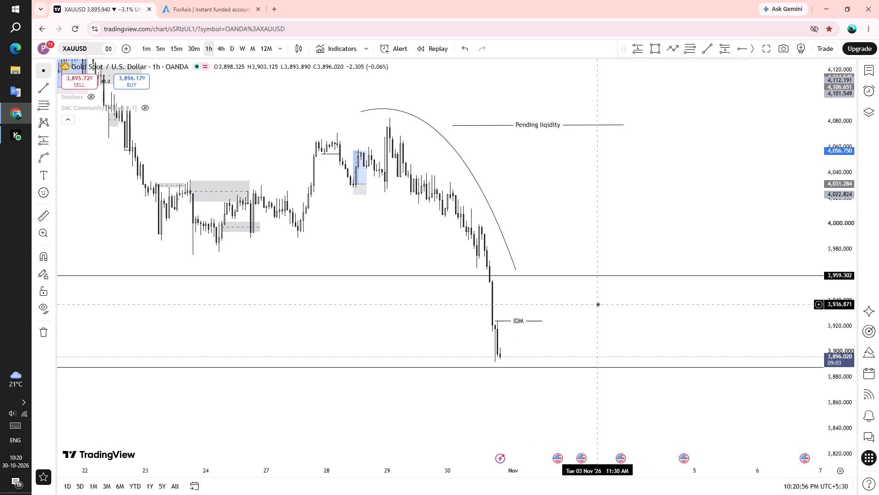
scroll(584, 307, up, 1)
drag(587, 309, 579, 303)
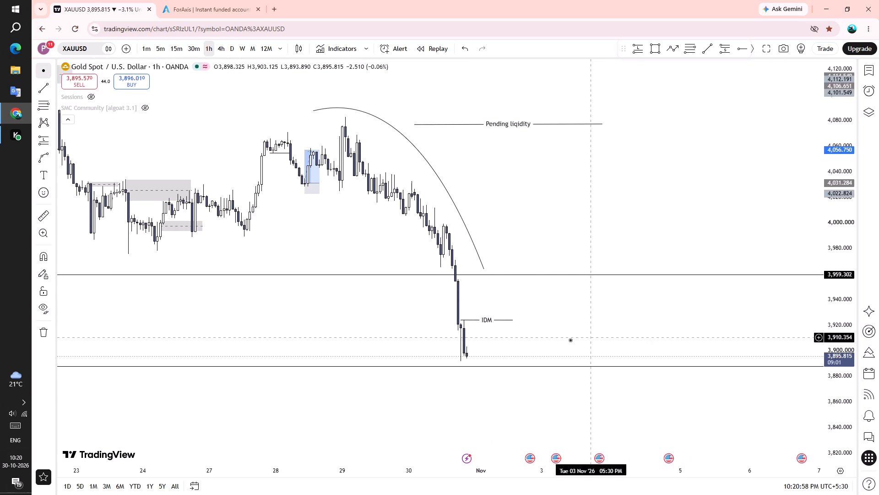
scroll(553, 335, up, 1)
drag(559, 333, 552, 282)
scroll(610, 302, down, 1)
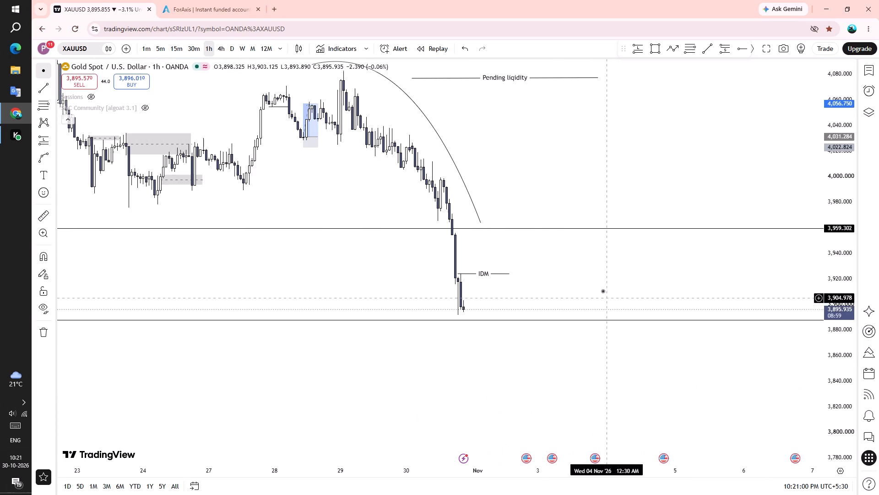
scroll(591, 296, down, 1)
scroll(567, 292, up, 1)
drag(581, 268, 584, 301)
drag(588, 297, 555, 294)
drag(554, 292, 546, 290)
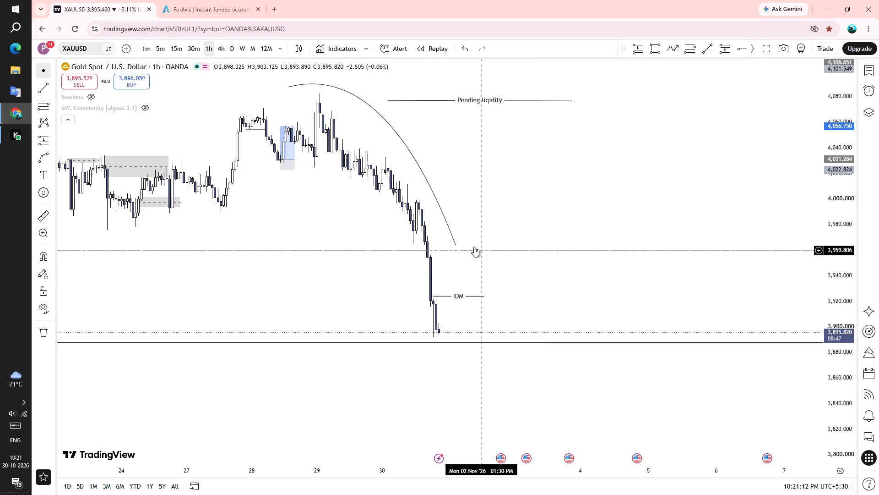
Switch to the ForAxis site and examine the $100K 2-Step Core account's fee, profit target, loss limits, leverage and profit split.
click(222, 0)
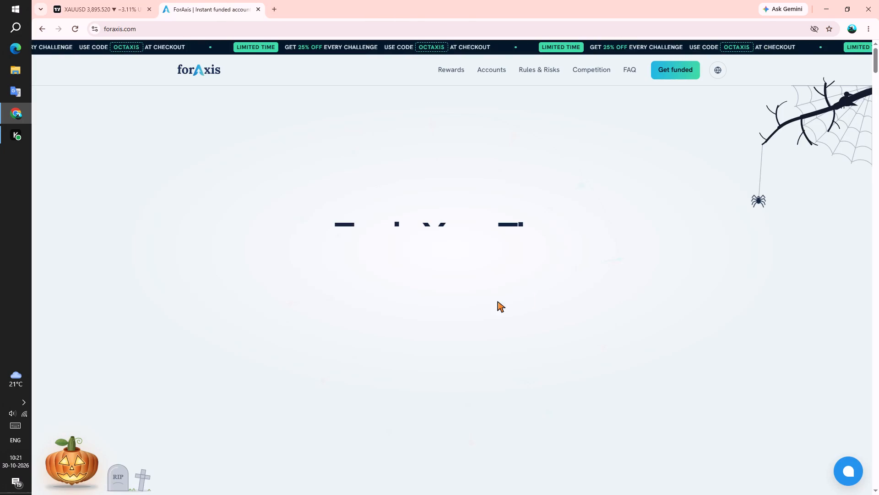
scroll(378, 240, down, 2)
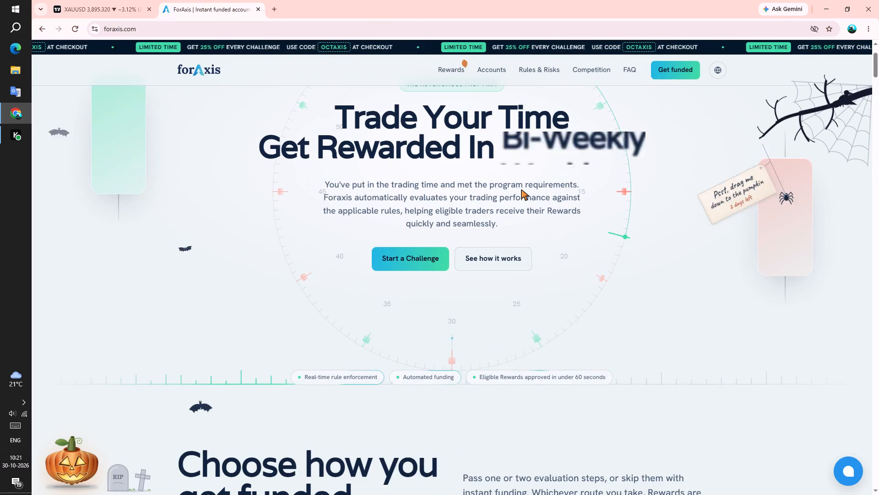
scroll(521, 189, up, 3)
scroll(469, 202, down, 7)
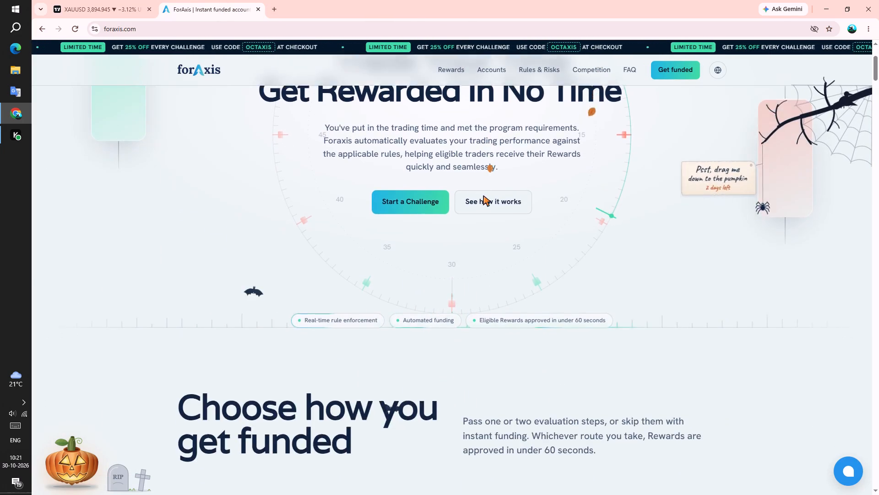
scroll(433, 199, down, 2)
scroll(382, 180, down, 2)
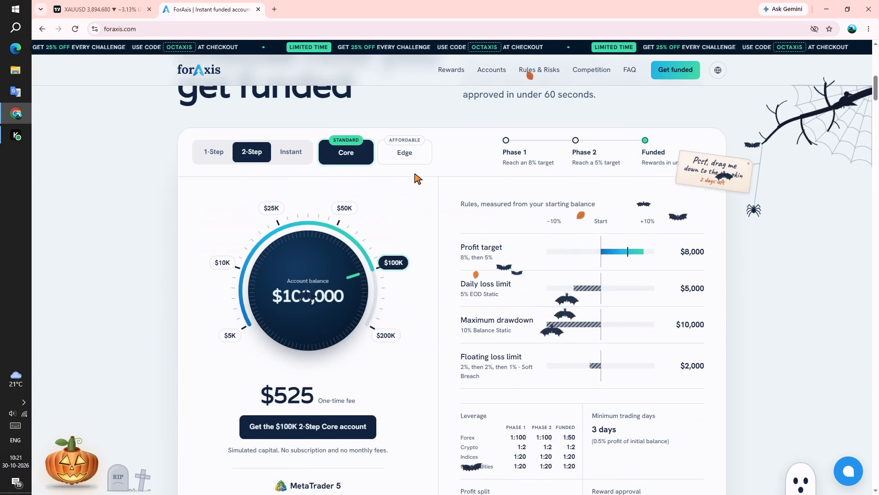
scroll(414, 173, down, 2)
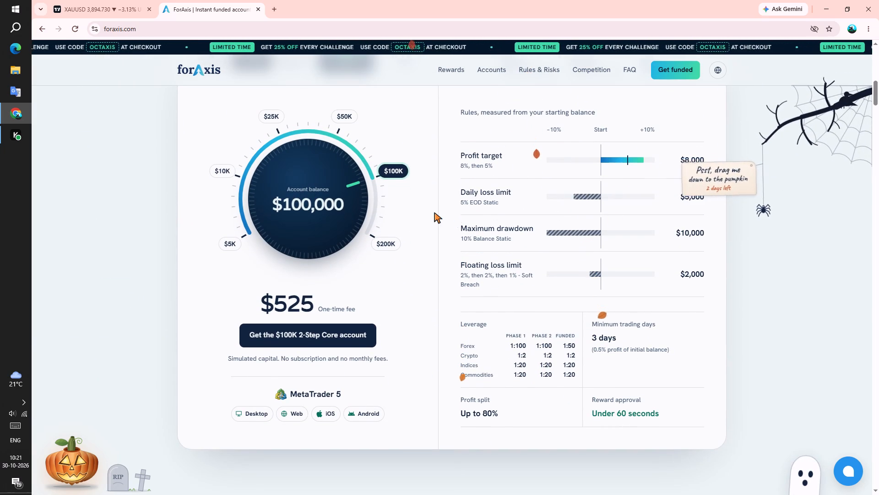
click(762, 269)
scroll(388, 203, up, 3)
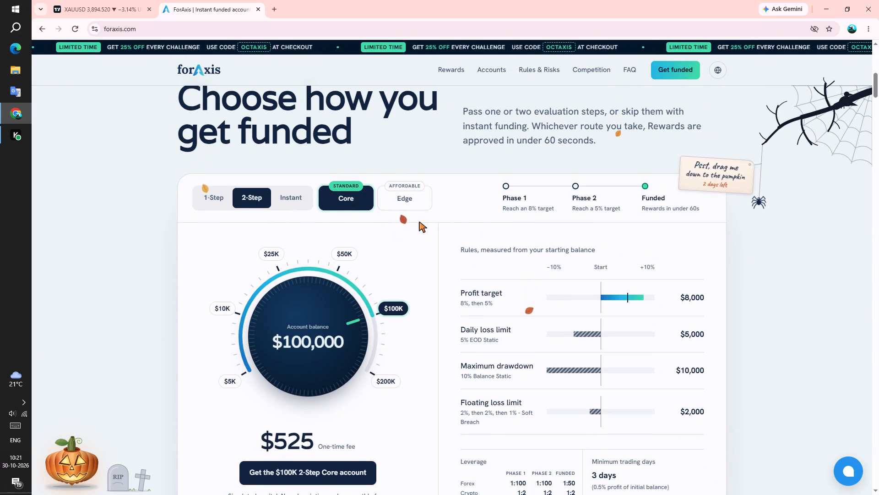
scroll(386, 215, down, 3)
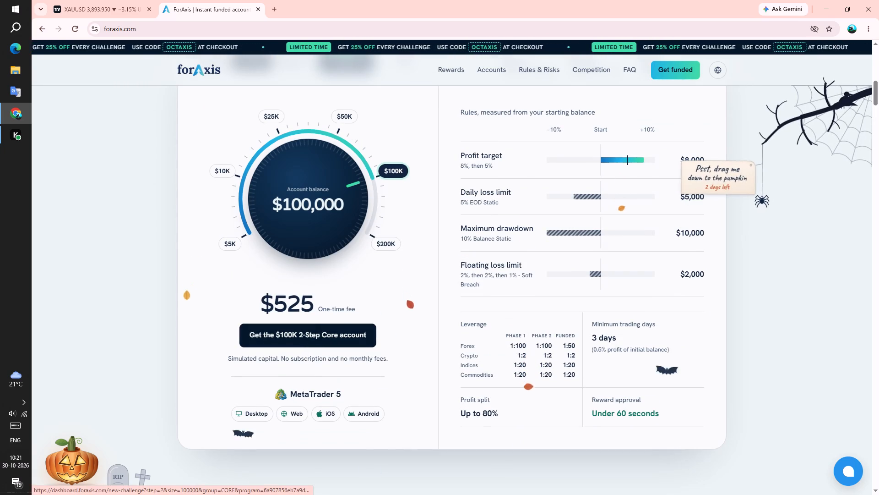
scroll(422, 262, up, 5)
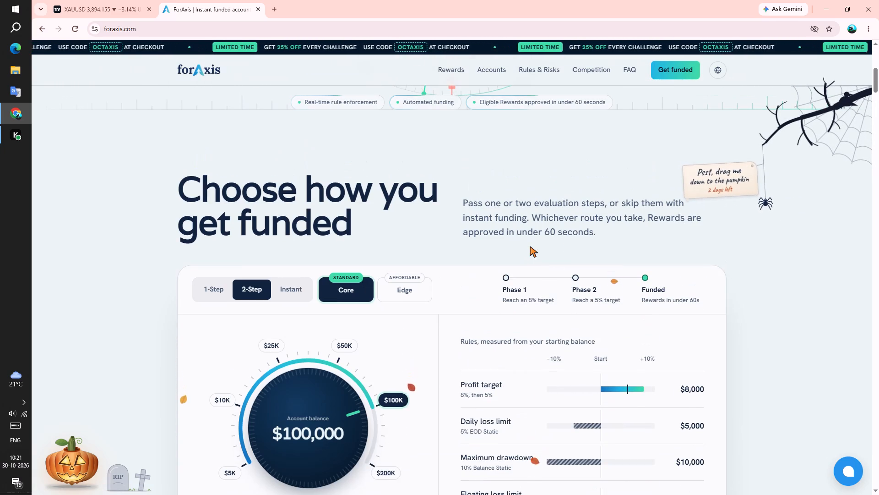
scroll(590, 191, up, 1)
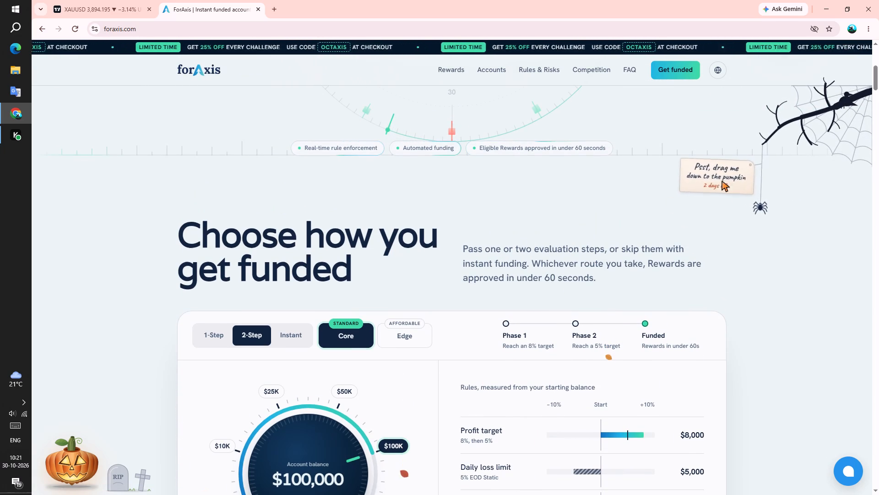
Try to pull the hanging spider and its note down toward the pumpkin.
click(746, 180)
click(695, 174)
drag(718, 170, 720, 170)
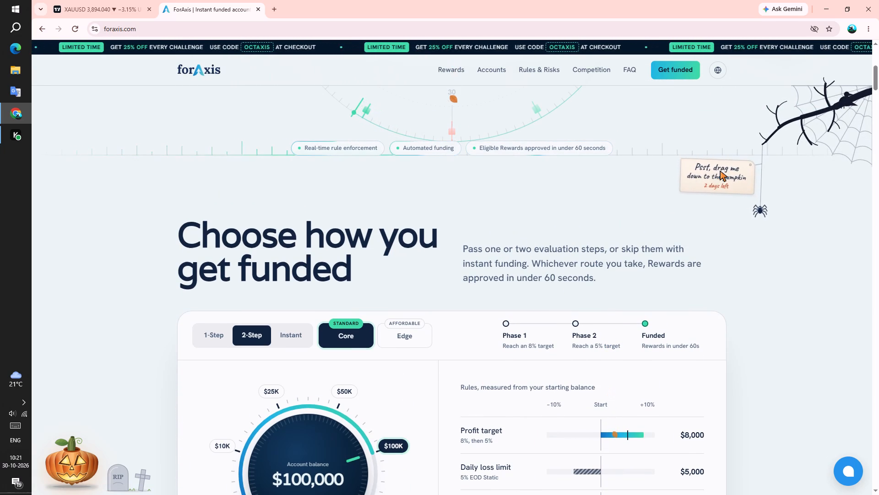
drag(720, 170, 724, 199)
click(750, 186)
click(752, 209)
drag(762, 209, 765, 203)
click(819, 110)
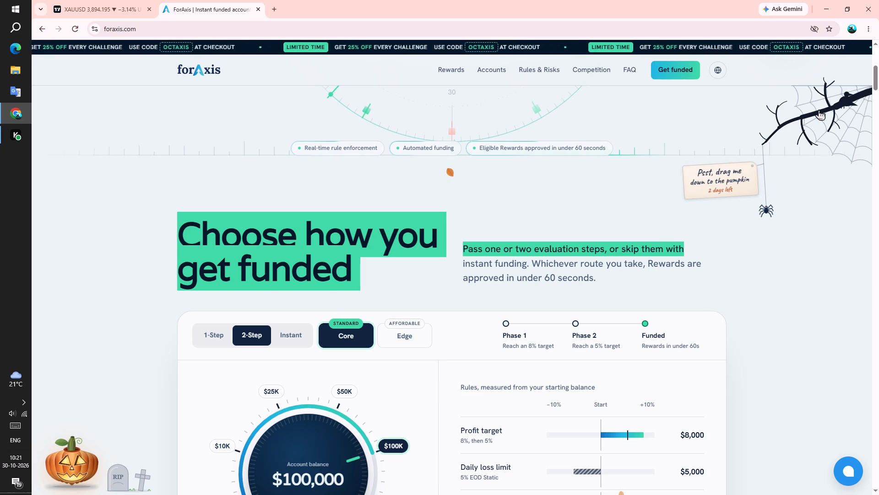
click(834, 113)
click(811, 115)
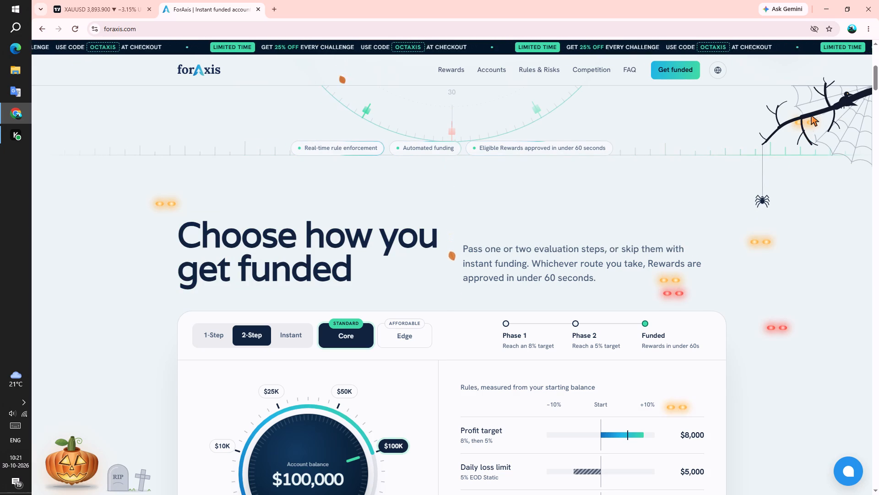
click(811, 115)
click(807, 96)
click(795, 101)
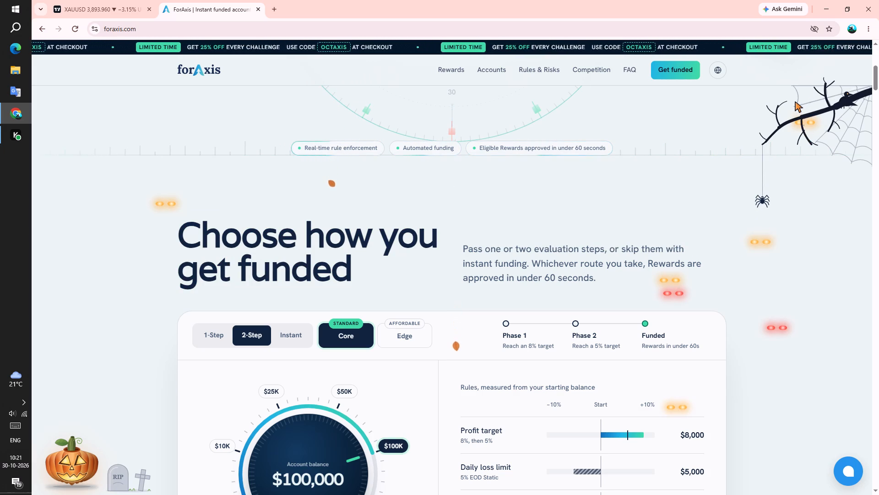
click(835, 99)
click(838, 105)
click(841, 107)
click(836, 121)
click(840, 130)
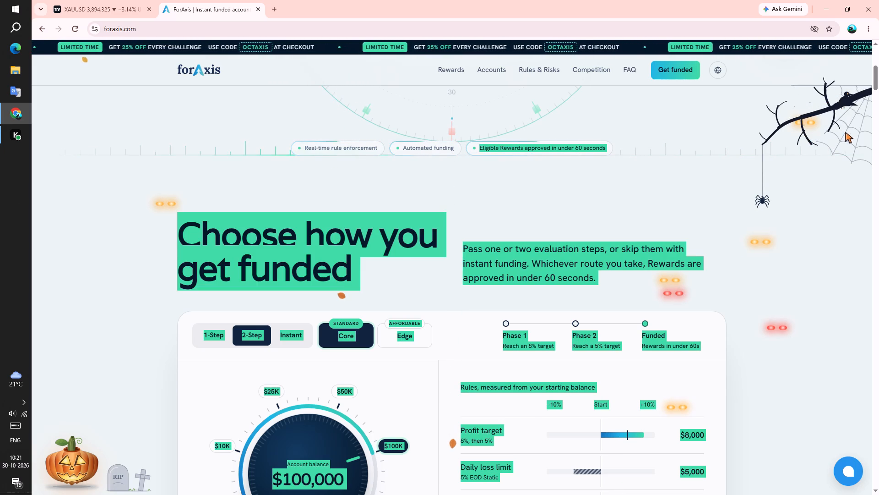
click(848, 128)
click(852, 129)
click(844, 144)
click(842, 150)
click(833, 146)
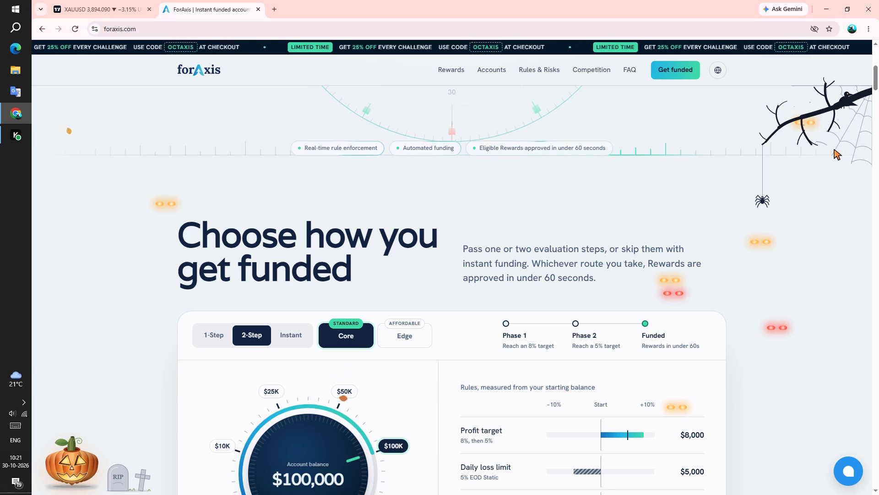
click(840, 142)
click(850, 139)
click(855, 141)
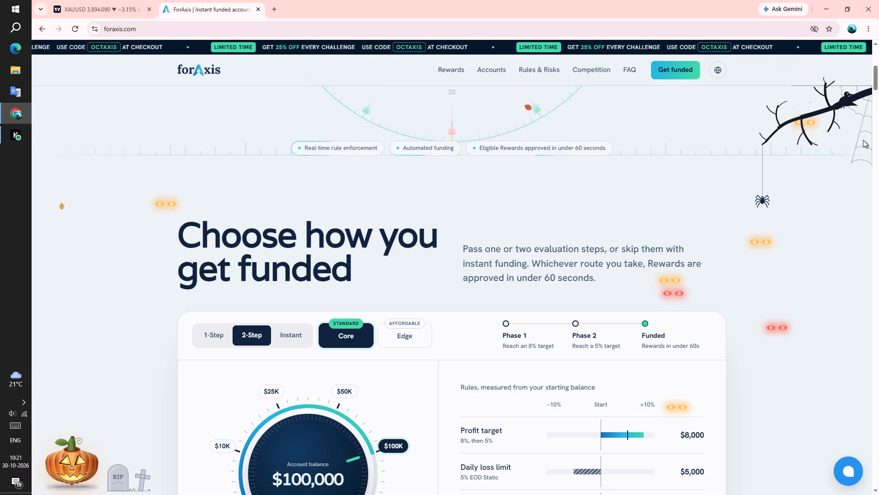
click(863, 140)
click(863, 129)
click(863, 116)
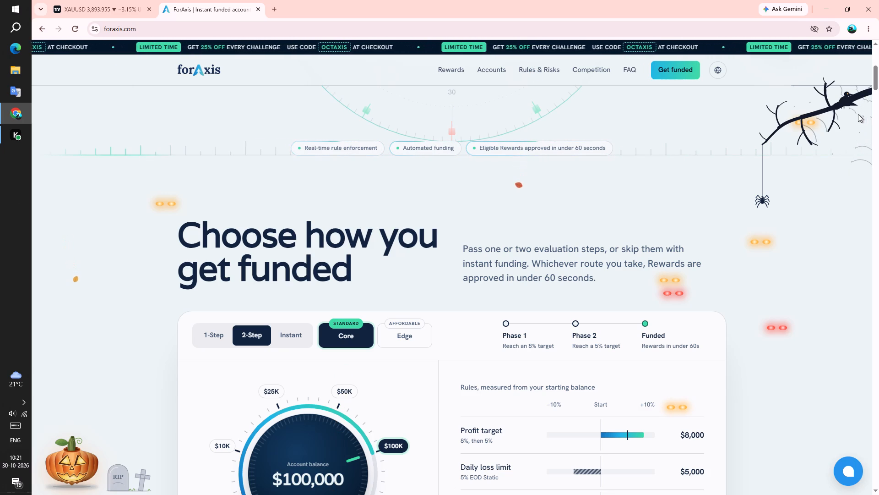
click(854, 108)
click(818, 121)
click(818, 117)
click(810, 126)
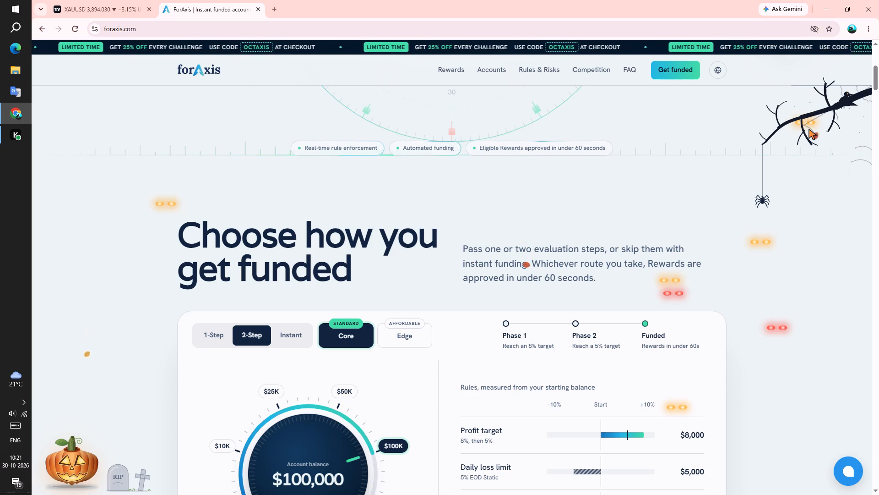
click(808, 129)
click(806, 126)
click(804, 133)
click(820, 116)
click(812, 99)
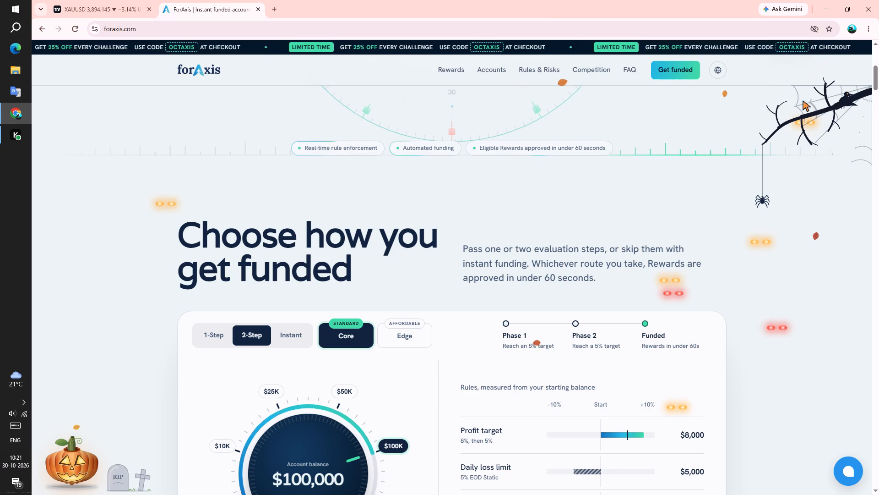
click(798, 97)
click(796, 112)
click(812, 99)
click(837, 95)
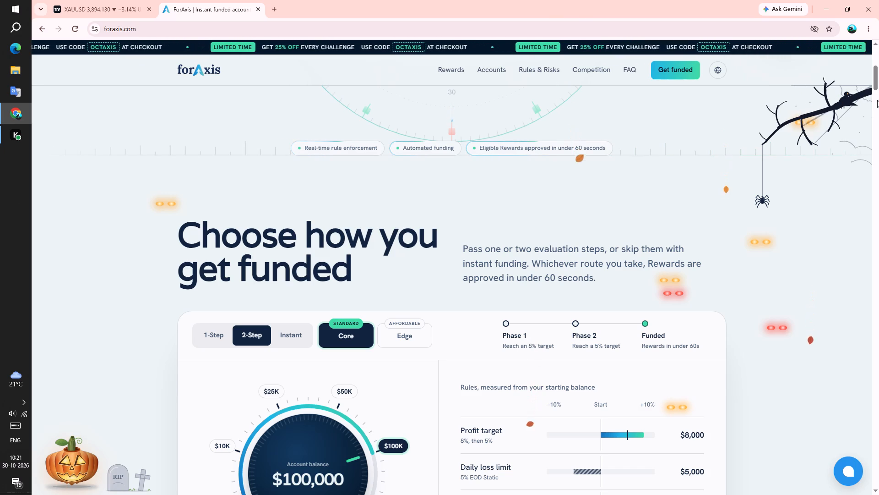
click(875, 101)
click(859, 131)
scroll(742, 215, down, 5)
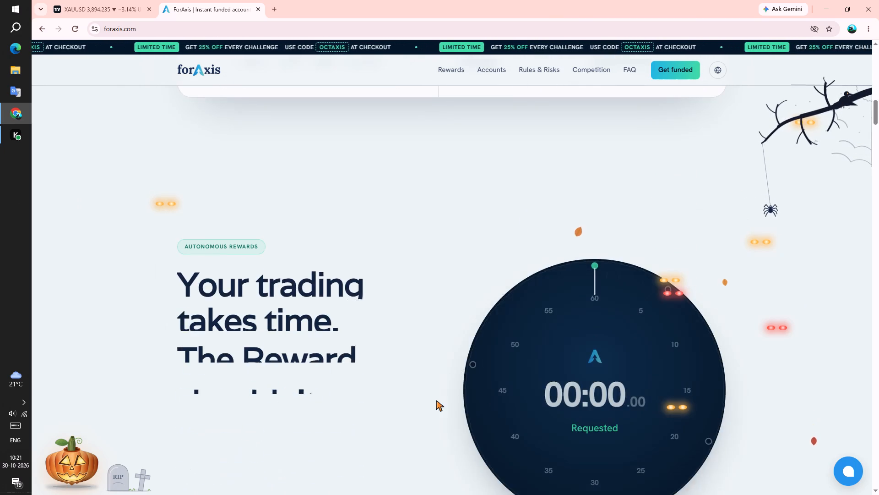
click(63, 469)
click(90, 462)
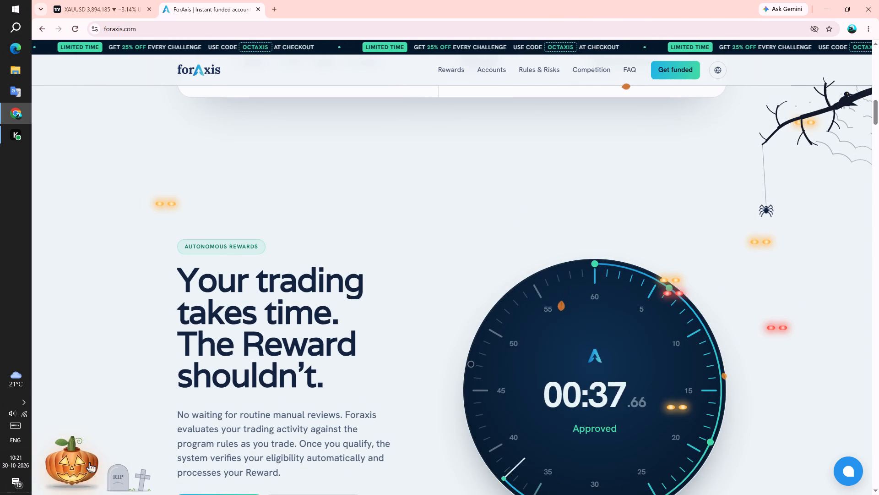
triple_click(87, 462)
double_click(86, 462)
Examine the ForAxis reward process, from request to reward, and the Foraxis vs Prop Industry settlement speed comparison.
scroll(495, 382, down, 2)
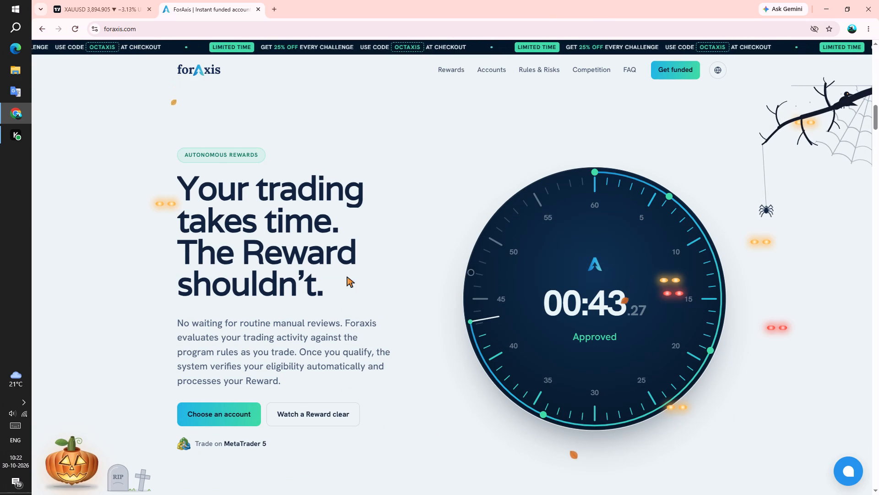
scroll(292, 235, down, 2)
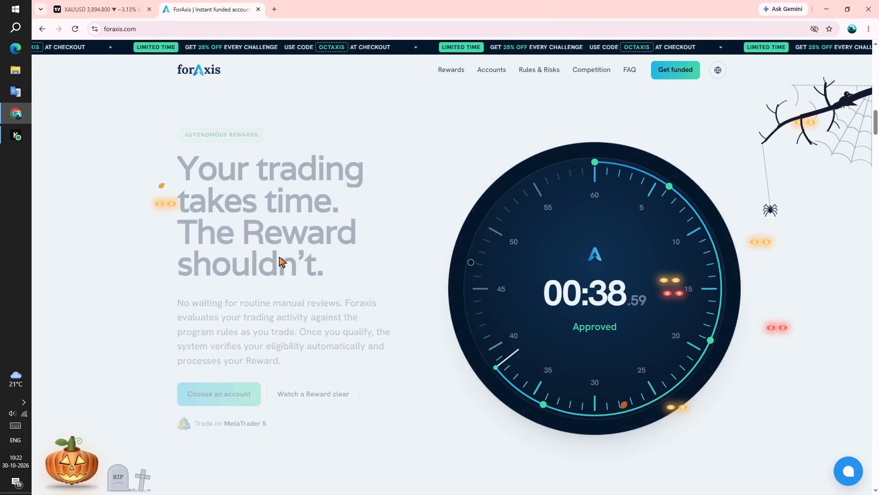
scroll(283, 261, down, 2)
scroll(420, 266, down, 14)
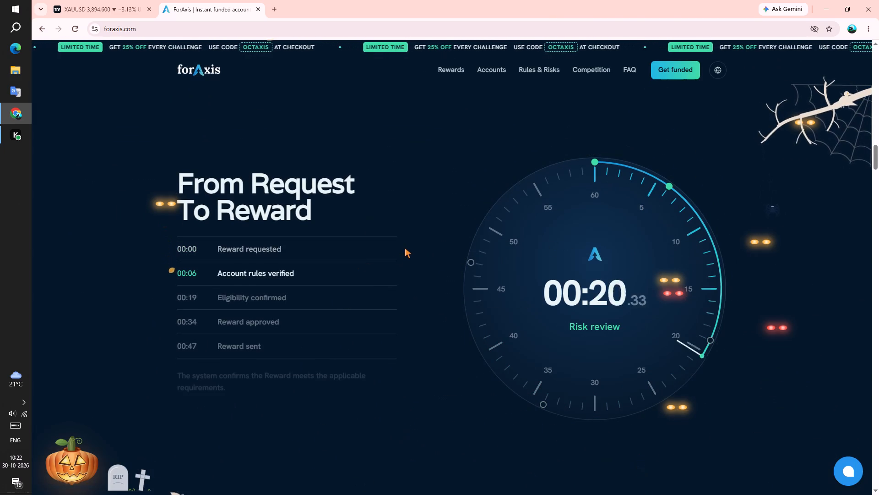
scroll(404, 247, down, 3)
scroll(414, 262, down, 20)
scroll(414, 262, down, 8)
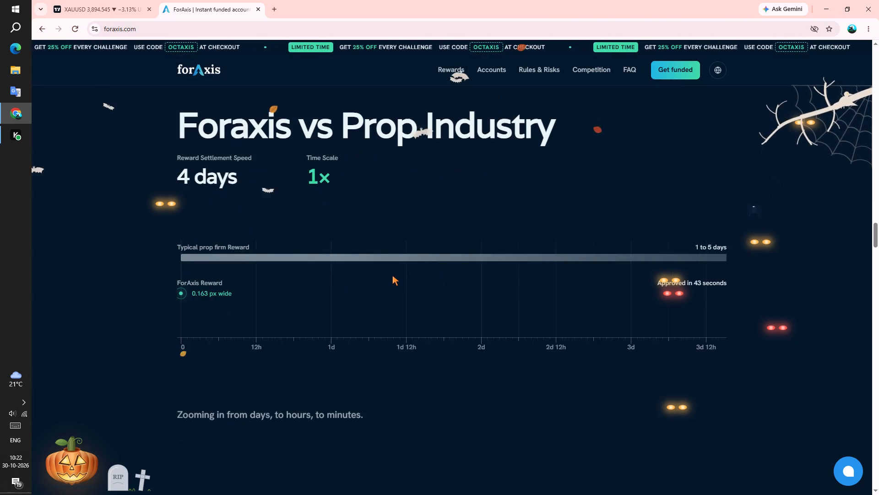
scroll(392, 269, down, 5)
scroll(382, 263, down, 18)
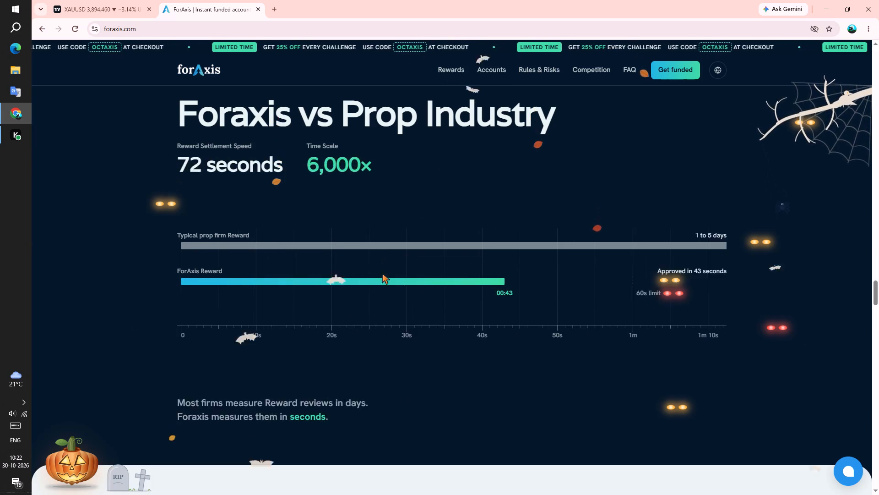
Examine the ForAxis qualification stages, trading rules, frequently asked questions, and legal disclosures and risk disclaimer.
scroll(382, 273, down, 17)
scroll(508, 284, down, 3)
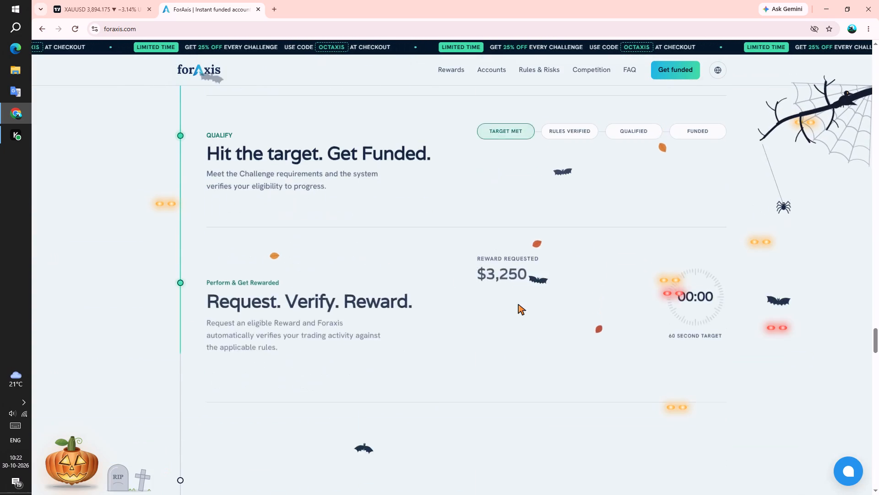
scroll(518, 304, down, 20)
scroll(501, 252, down, 2)
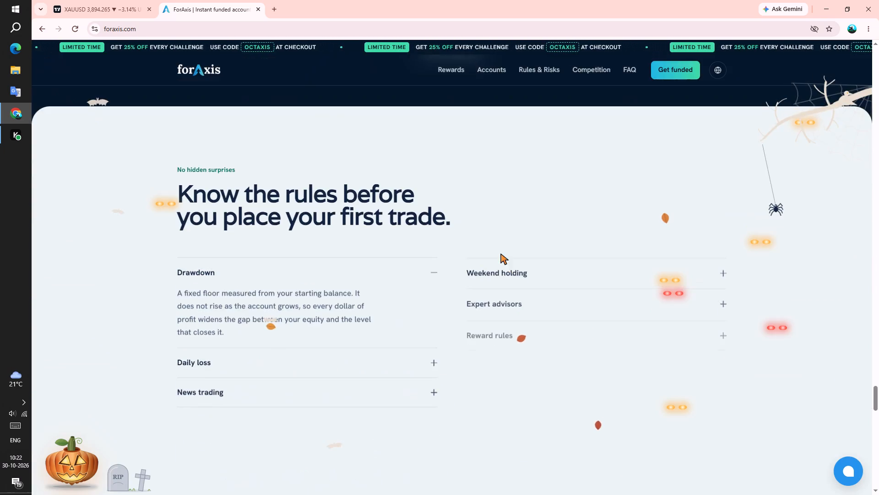
scroll(500, 253, down, 4)
scroll(560, 275, down, 4)
scroll(638, 298, down, 4)
scroll(766, 354, down, 4)
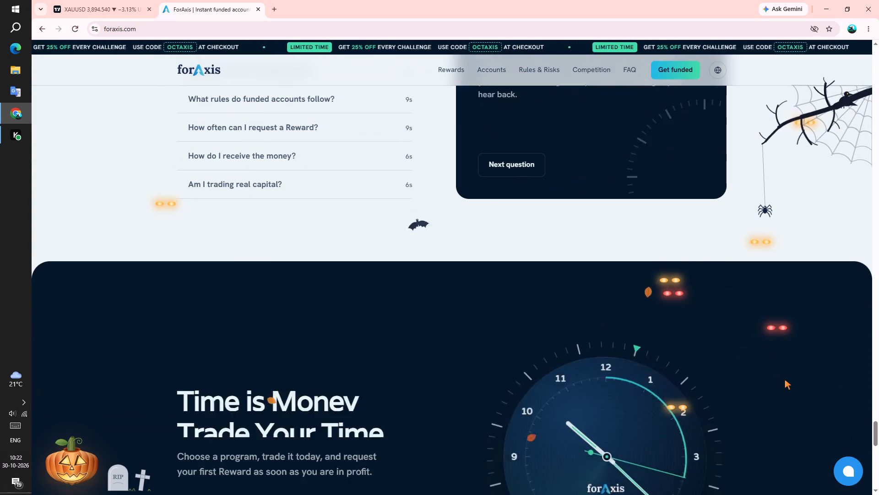
scroll(734, 326, down, 12)
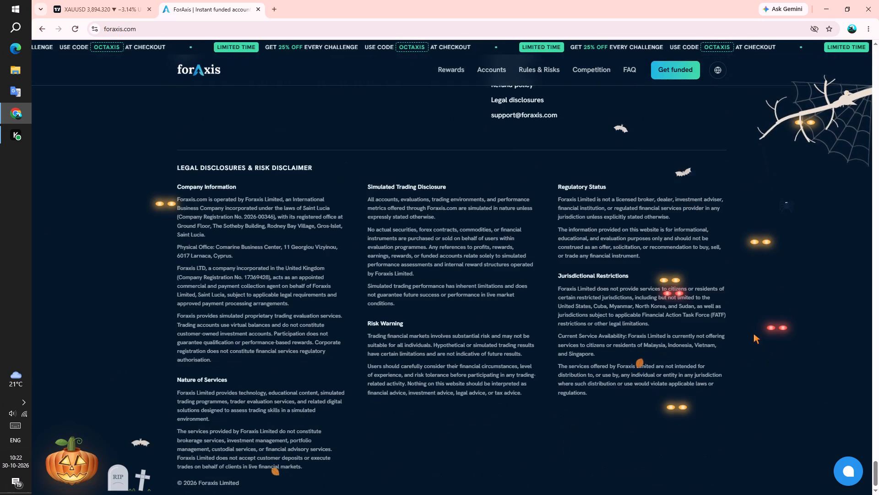
scroll(752, 326, down, 4)
Open the ForAxis dashboard for getting funded from the site header.
scroll(782, 393, up, 6)
scroll(790, 270, up, 13)
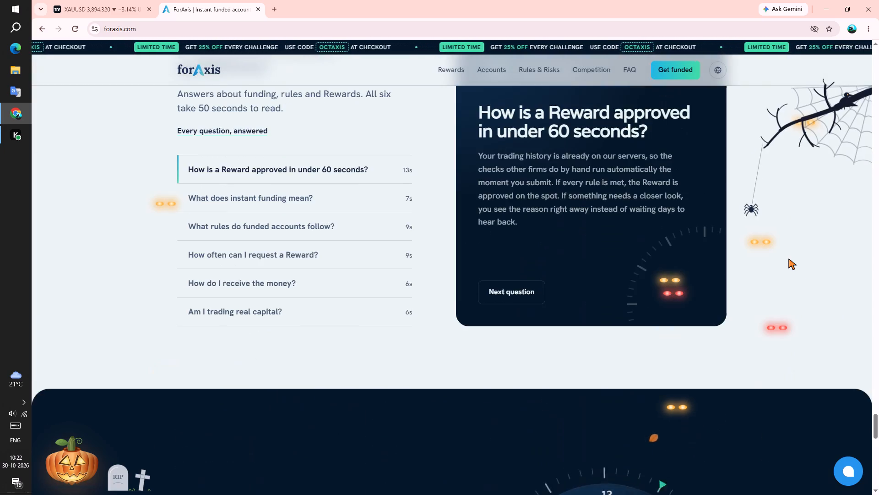
scroll(788, 258, up, 19)
scroll(788, 258, up, 11)
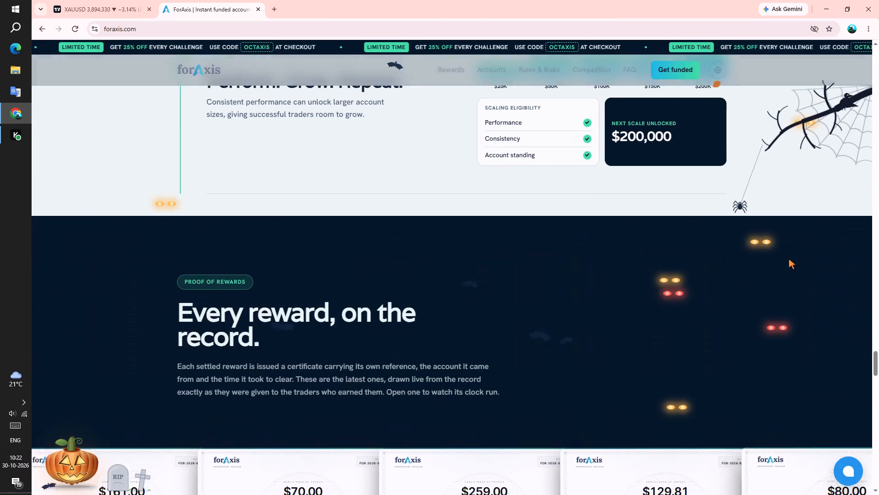
scroll(788, 258, up, 20)
scroll(788, 258, up, 13)
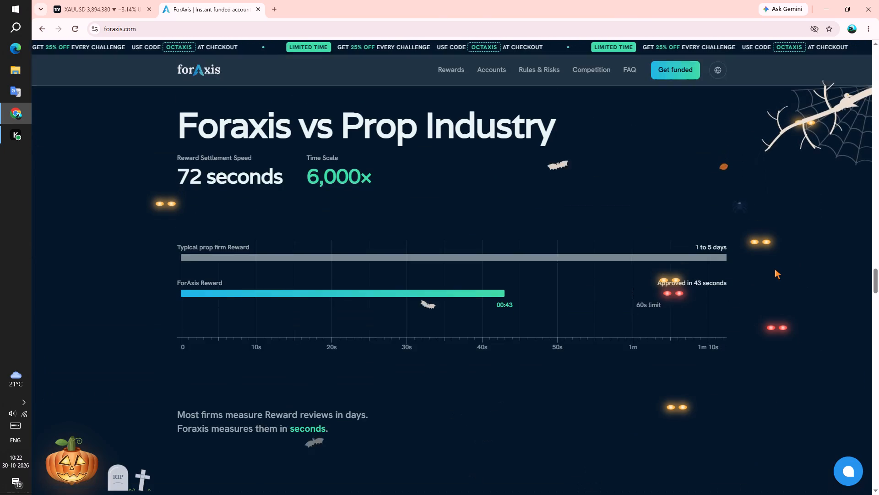
scroll(774, 269, up, 2)
scroll(774, 269, up, 20)
scroll(774, 269, up, 18)
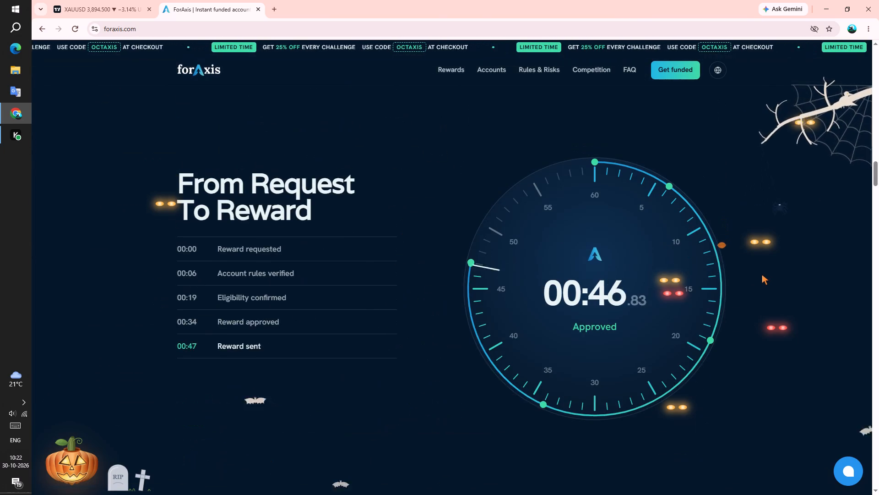
scroll(761, 274, up, 20)
scroll(761, 274, up, 20)
scroll(761, 274, up, 4)
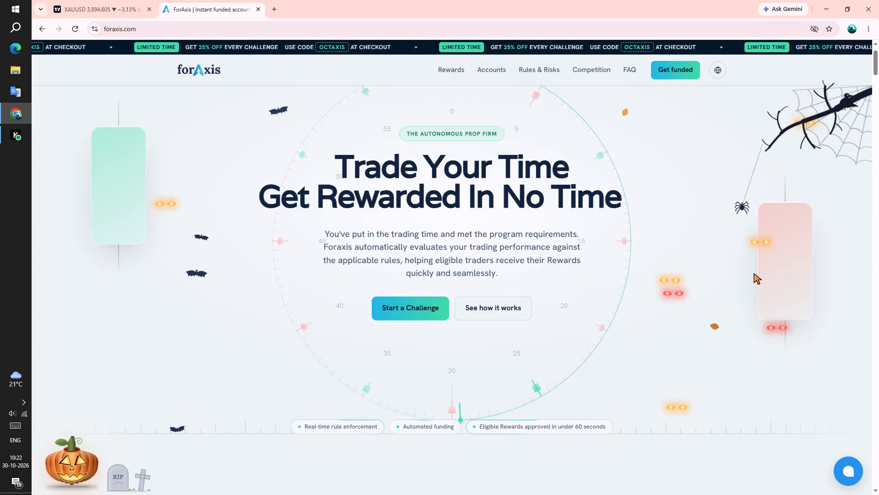
scroll(754, 273, up, 15)
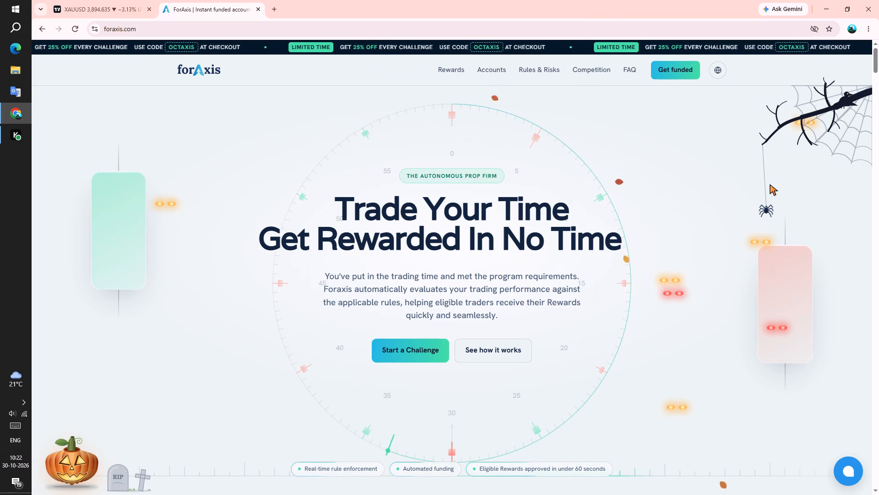
click(658, 71)
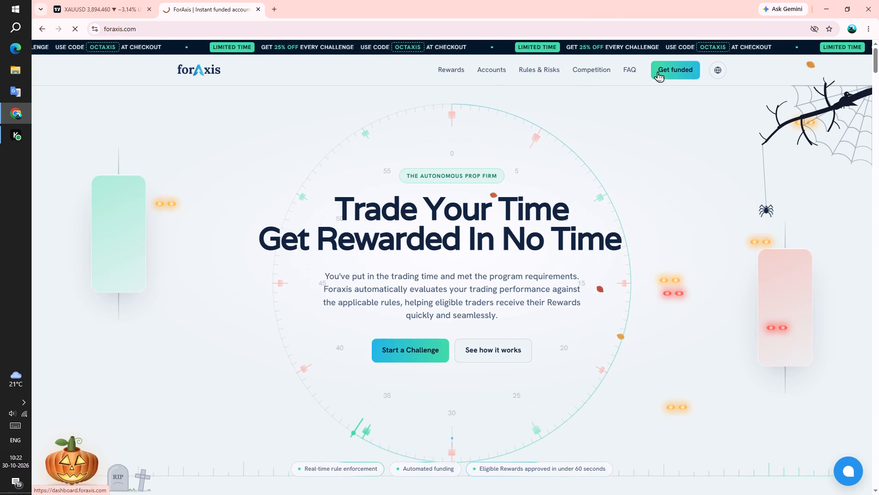
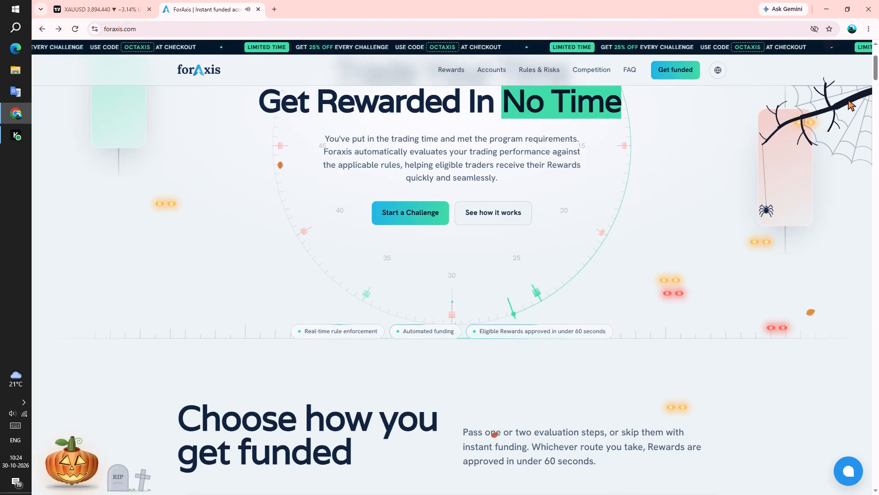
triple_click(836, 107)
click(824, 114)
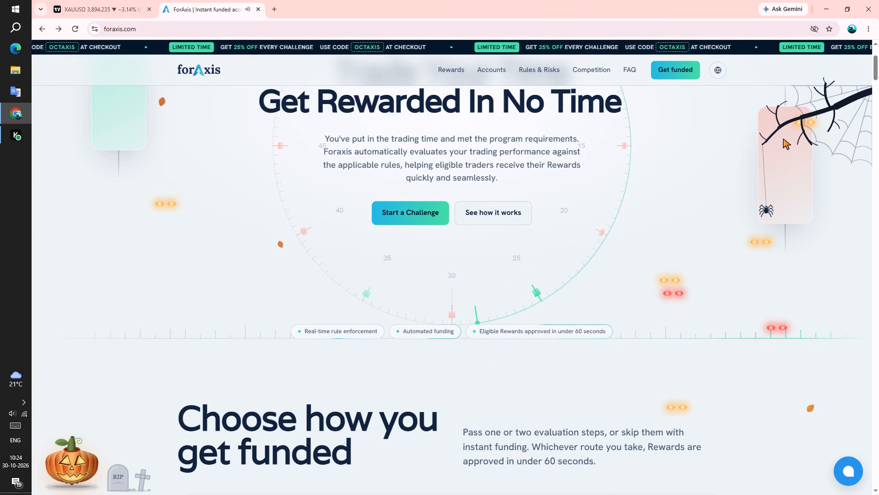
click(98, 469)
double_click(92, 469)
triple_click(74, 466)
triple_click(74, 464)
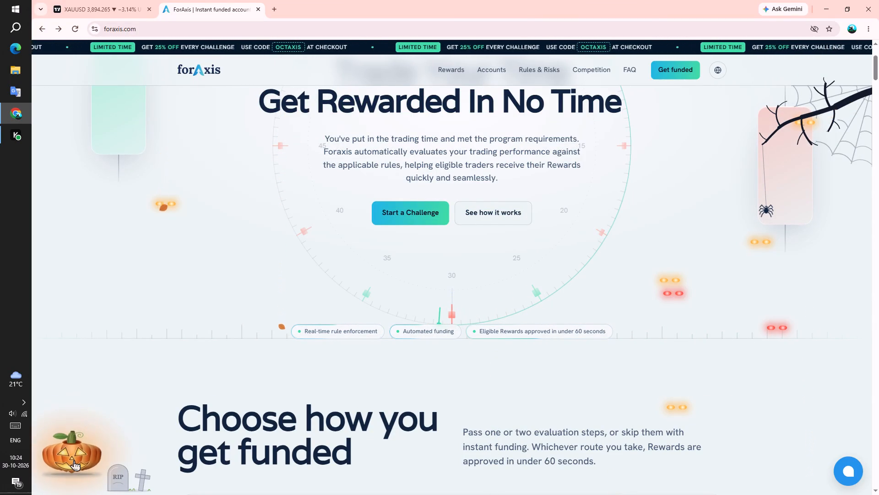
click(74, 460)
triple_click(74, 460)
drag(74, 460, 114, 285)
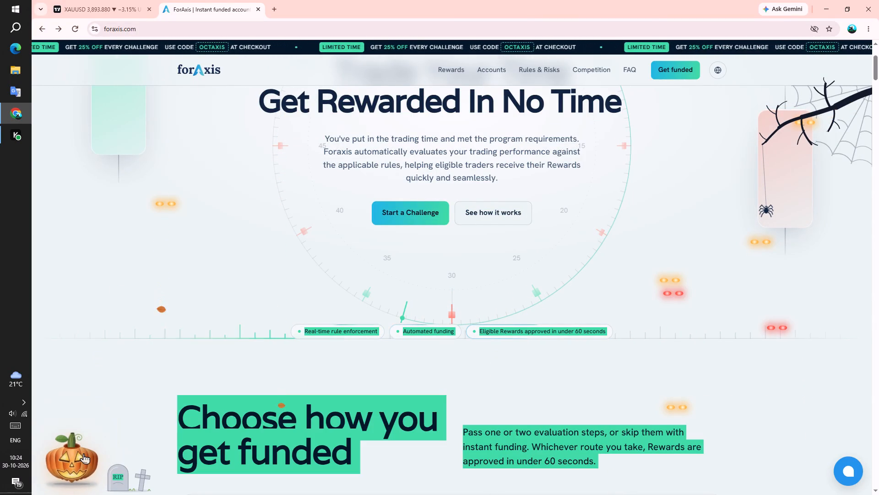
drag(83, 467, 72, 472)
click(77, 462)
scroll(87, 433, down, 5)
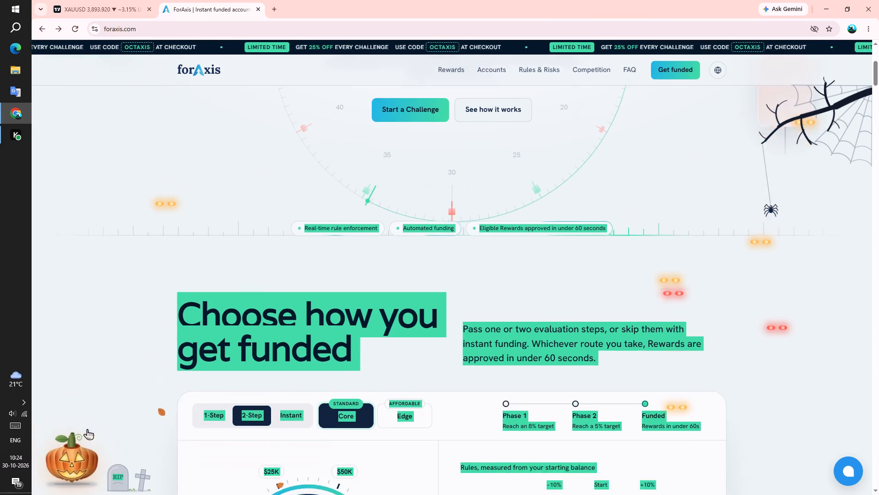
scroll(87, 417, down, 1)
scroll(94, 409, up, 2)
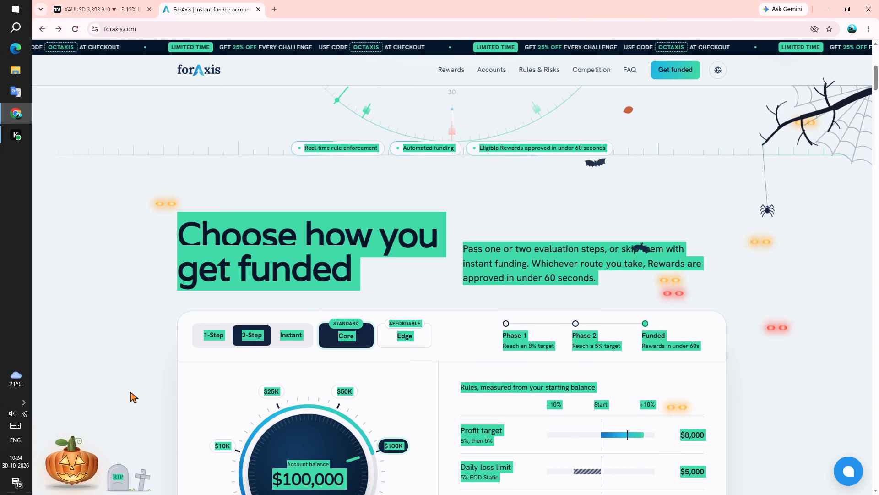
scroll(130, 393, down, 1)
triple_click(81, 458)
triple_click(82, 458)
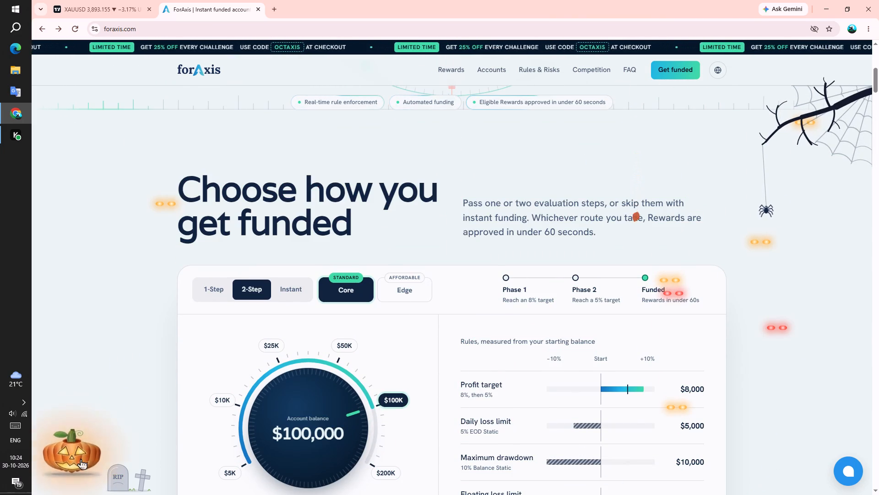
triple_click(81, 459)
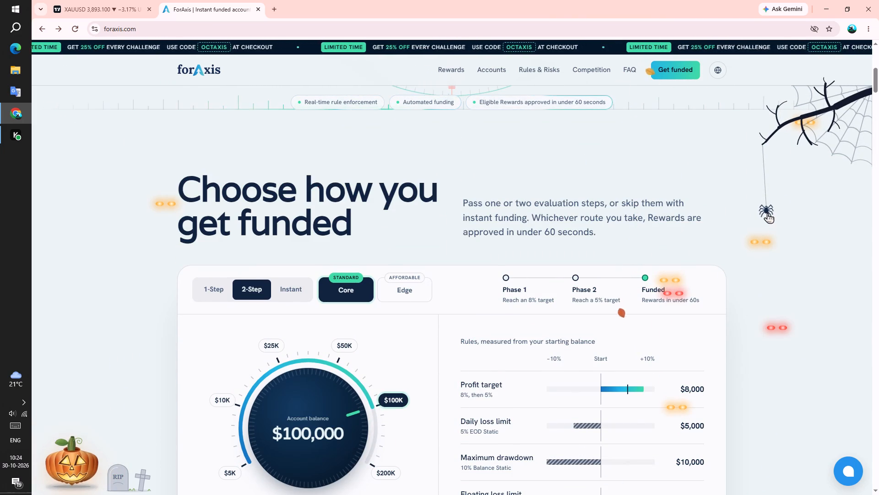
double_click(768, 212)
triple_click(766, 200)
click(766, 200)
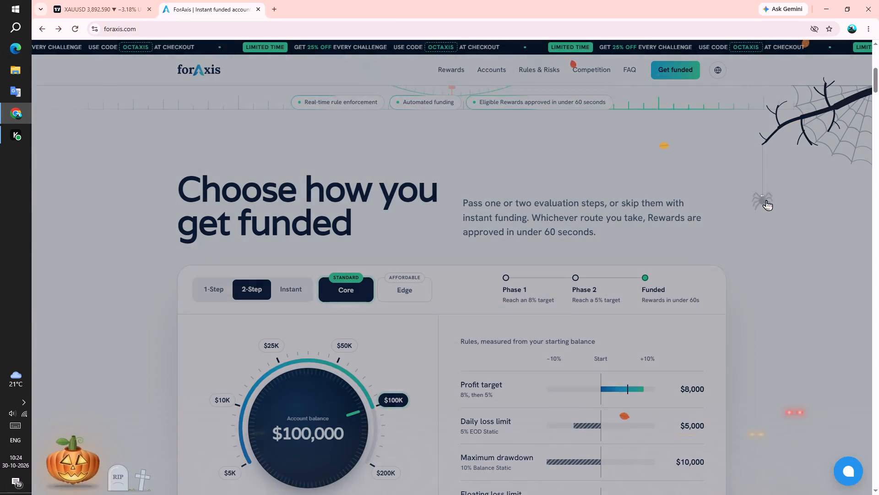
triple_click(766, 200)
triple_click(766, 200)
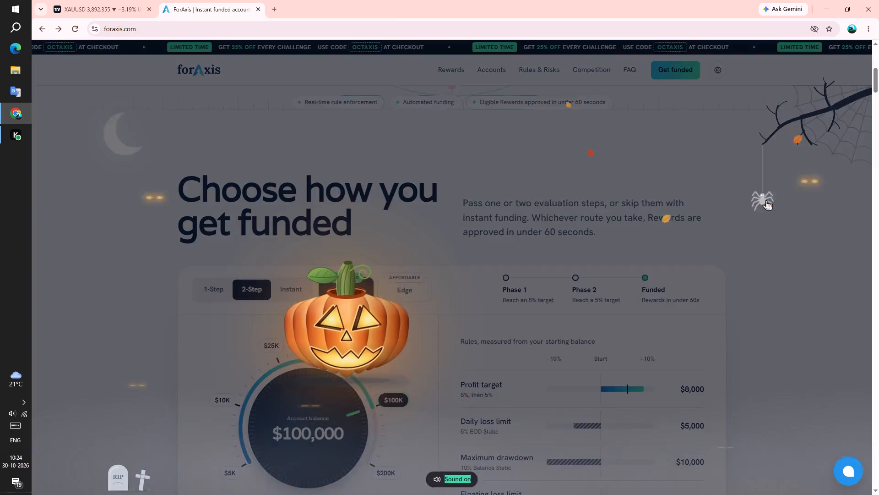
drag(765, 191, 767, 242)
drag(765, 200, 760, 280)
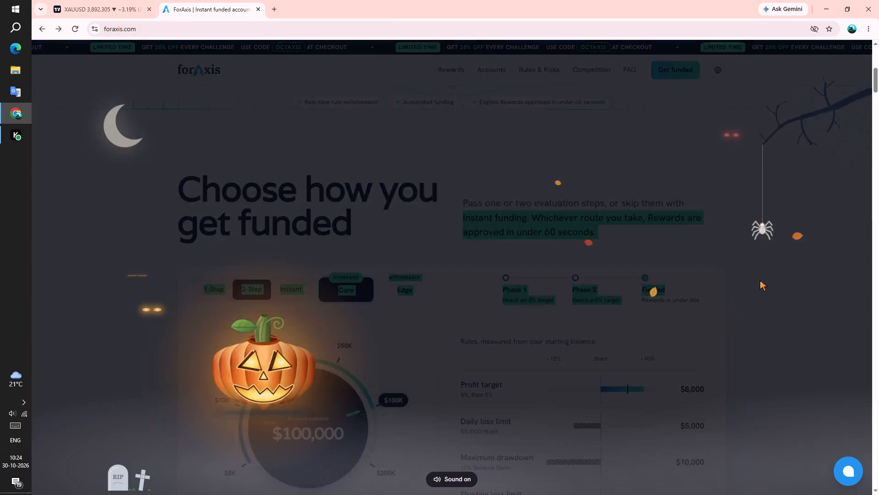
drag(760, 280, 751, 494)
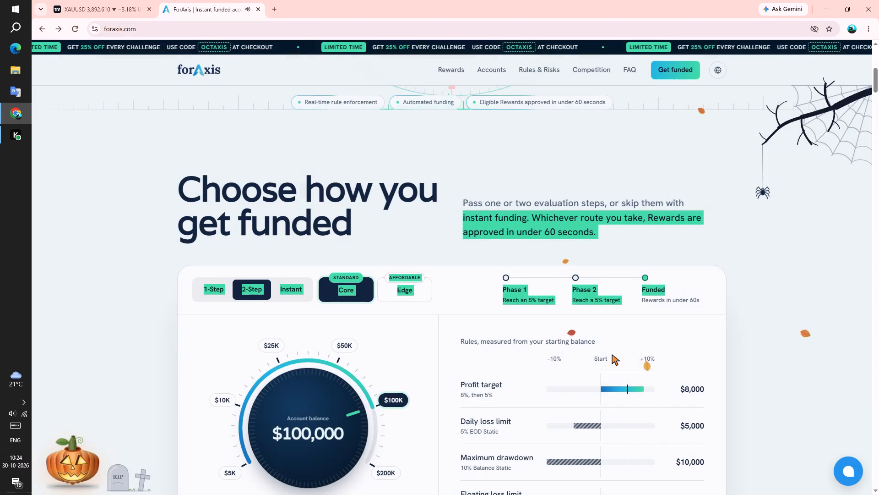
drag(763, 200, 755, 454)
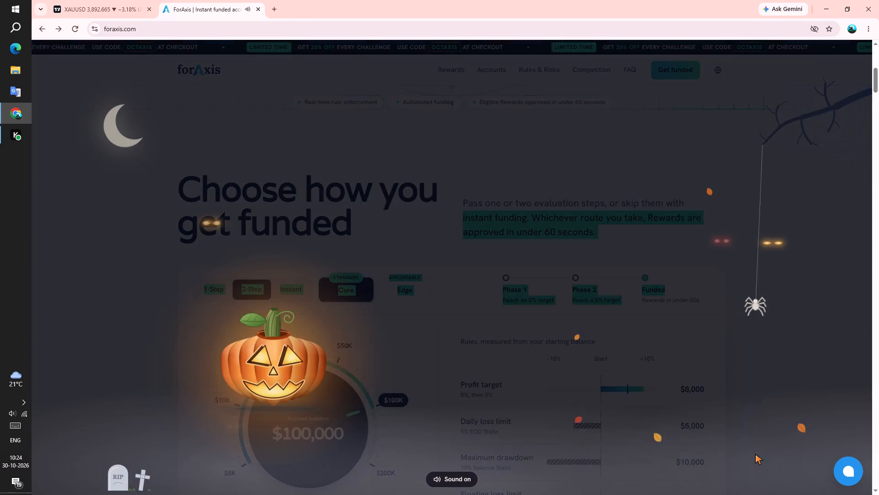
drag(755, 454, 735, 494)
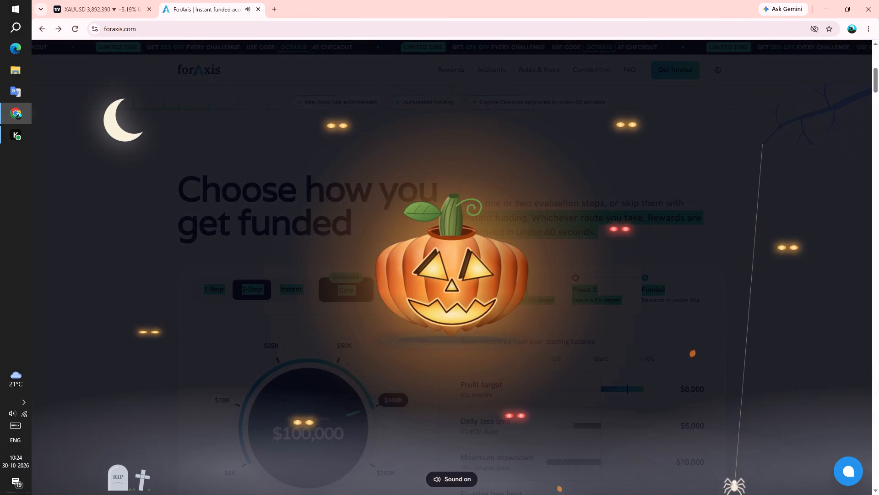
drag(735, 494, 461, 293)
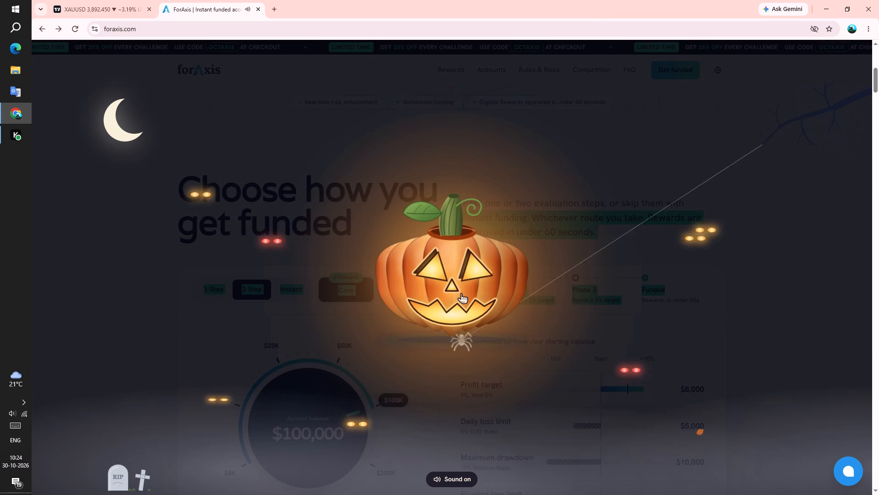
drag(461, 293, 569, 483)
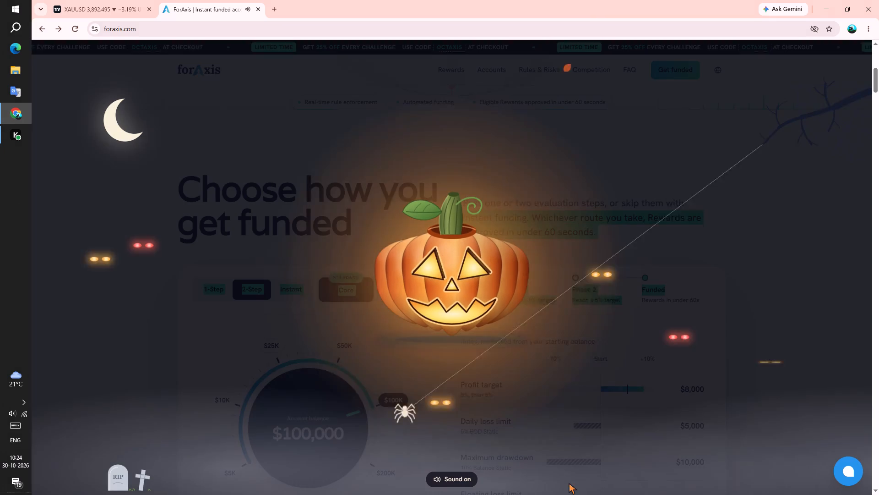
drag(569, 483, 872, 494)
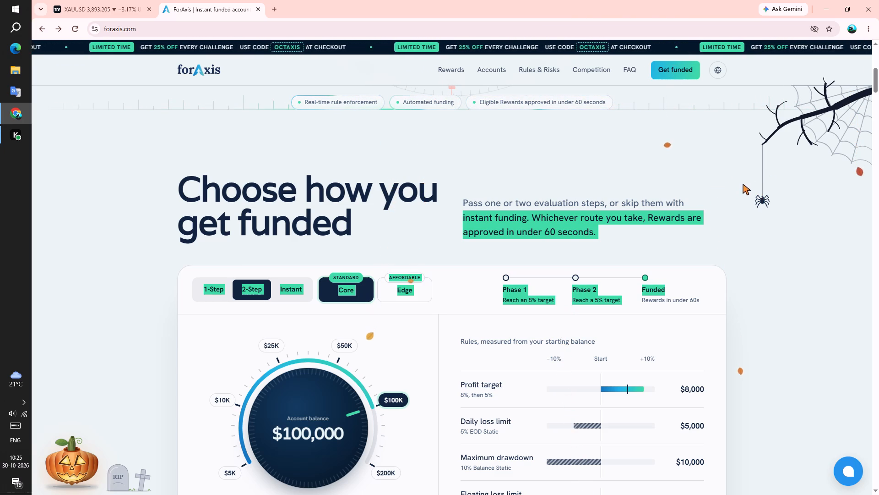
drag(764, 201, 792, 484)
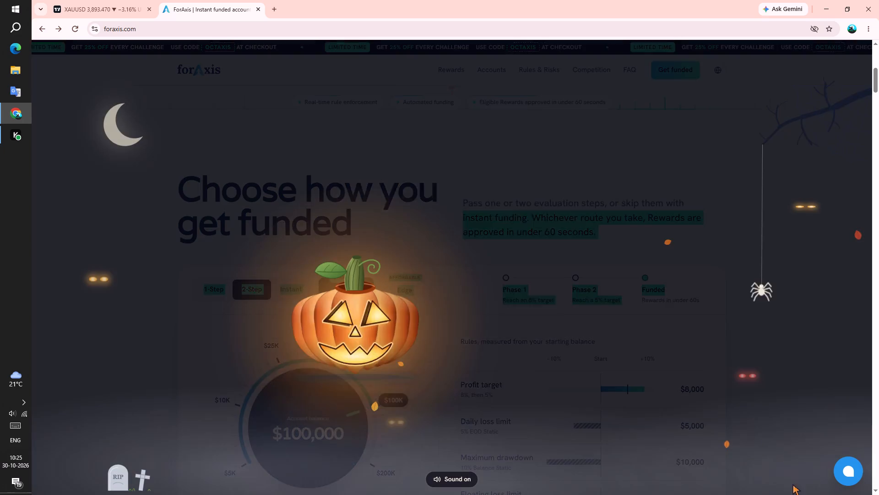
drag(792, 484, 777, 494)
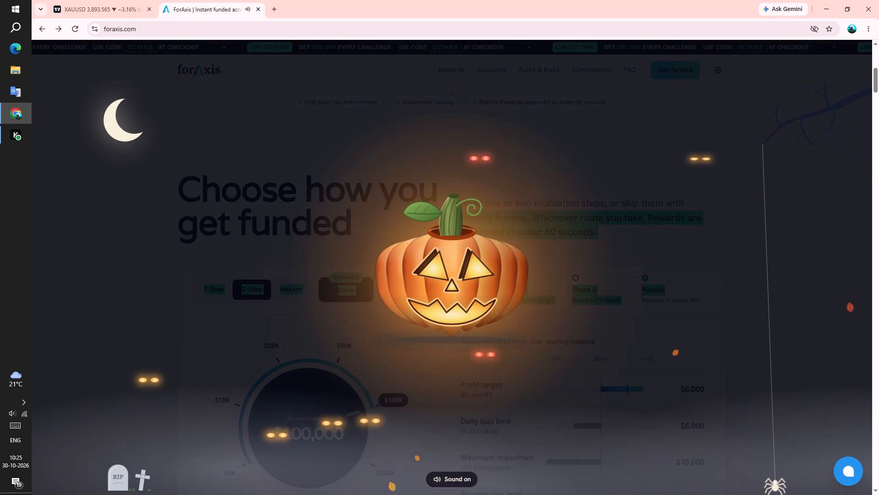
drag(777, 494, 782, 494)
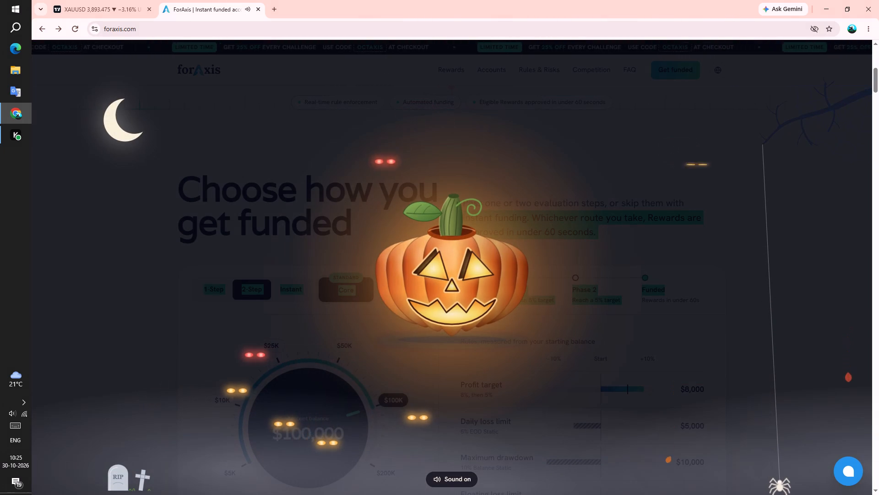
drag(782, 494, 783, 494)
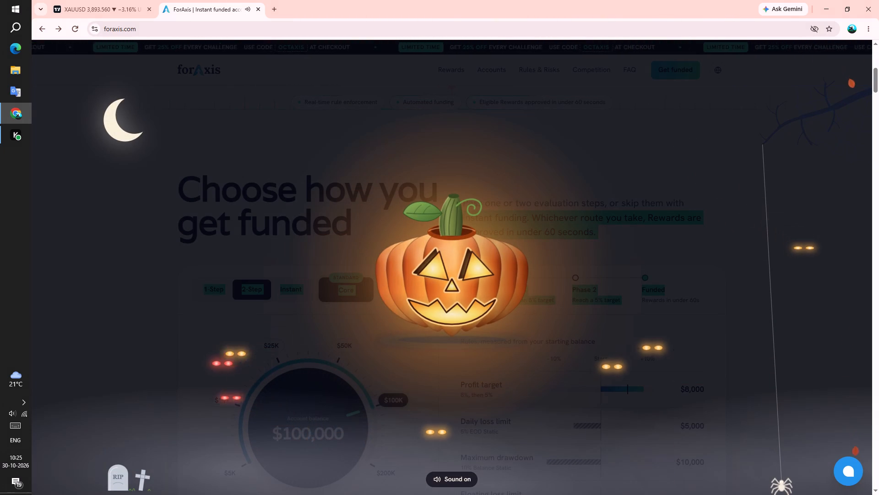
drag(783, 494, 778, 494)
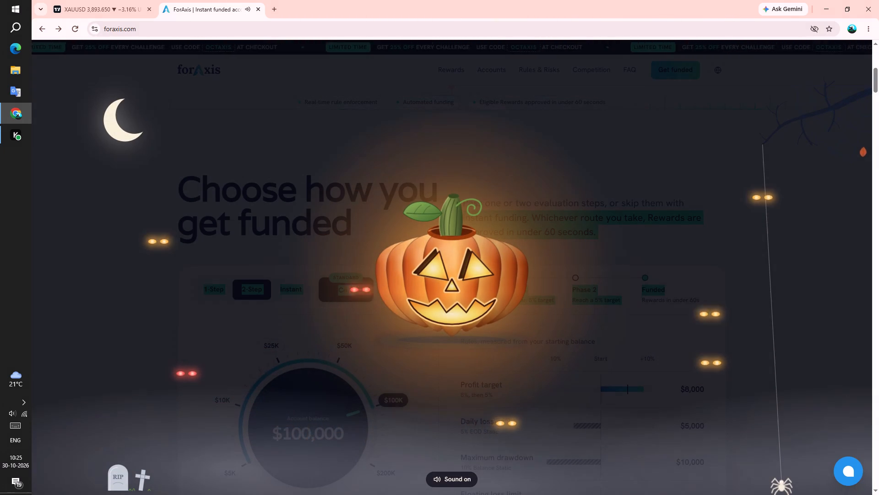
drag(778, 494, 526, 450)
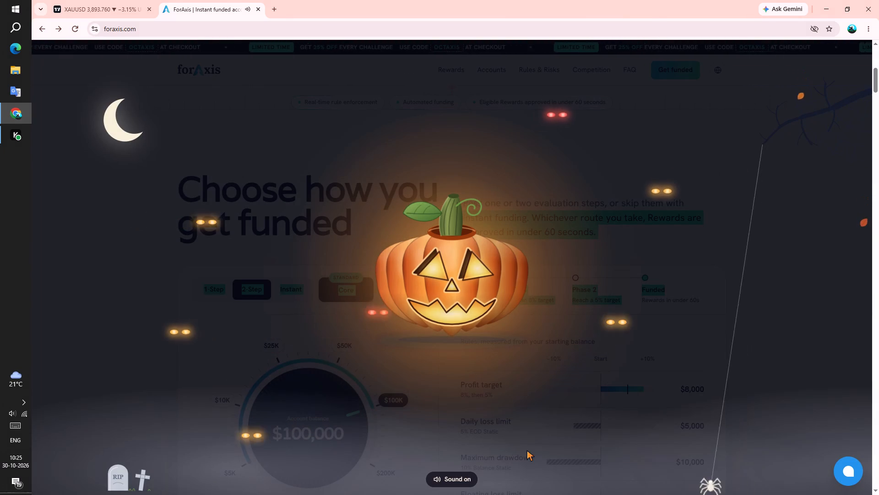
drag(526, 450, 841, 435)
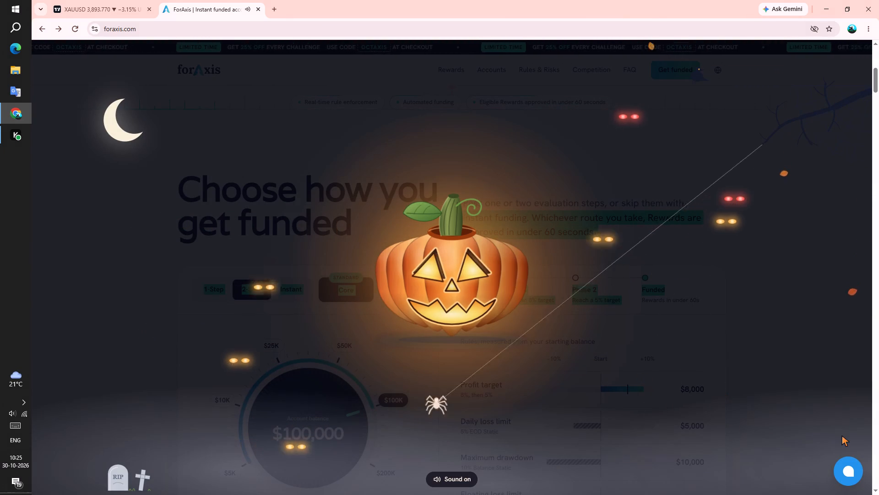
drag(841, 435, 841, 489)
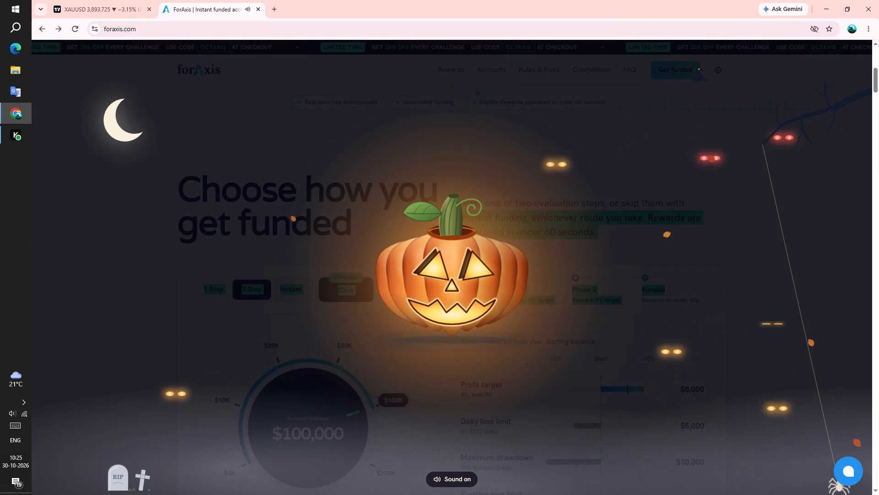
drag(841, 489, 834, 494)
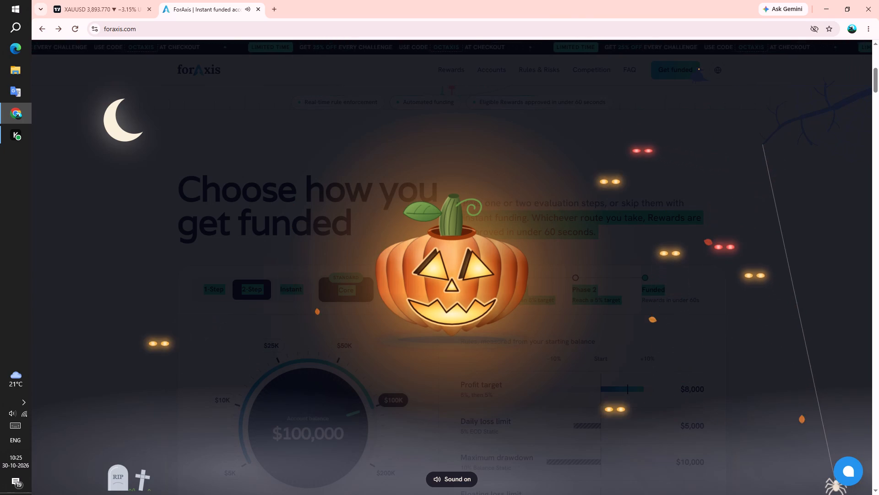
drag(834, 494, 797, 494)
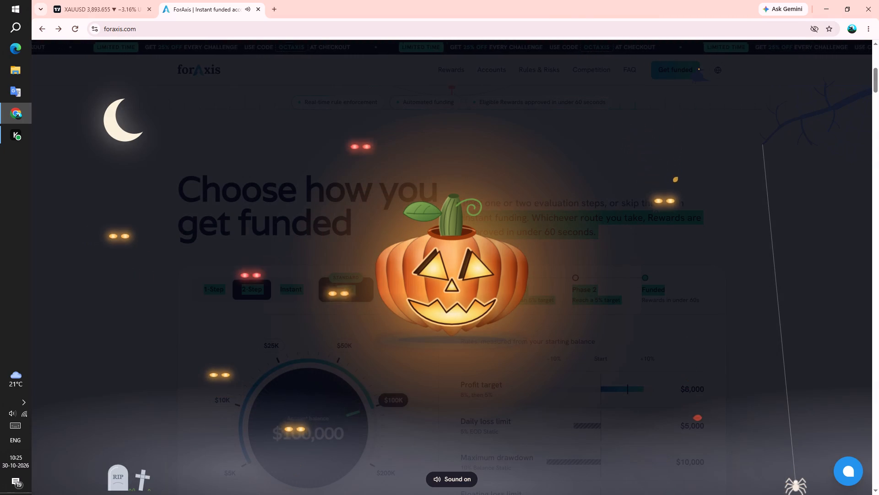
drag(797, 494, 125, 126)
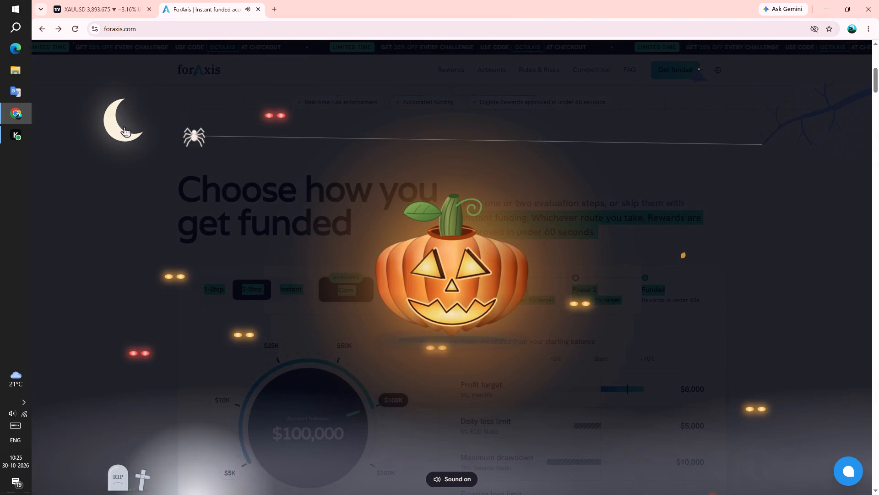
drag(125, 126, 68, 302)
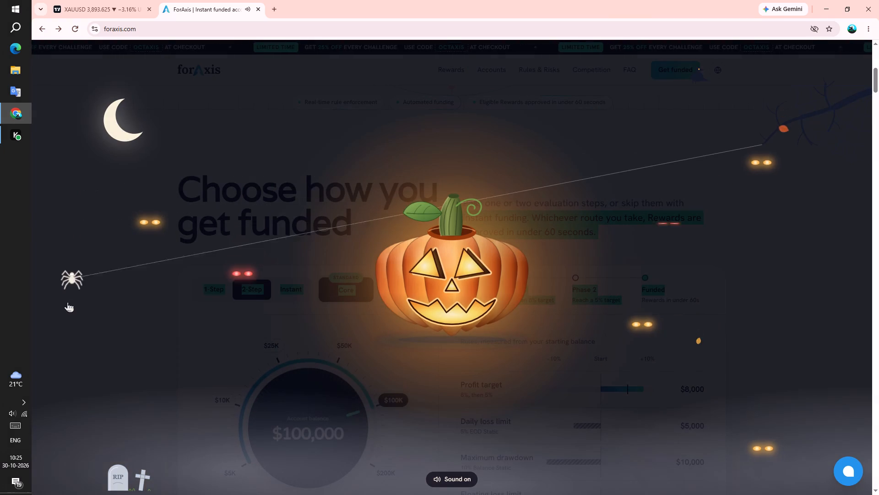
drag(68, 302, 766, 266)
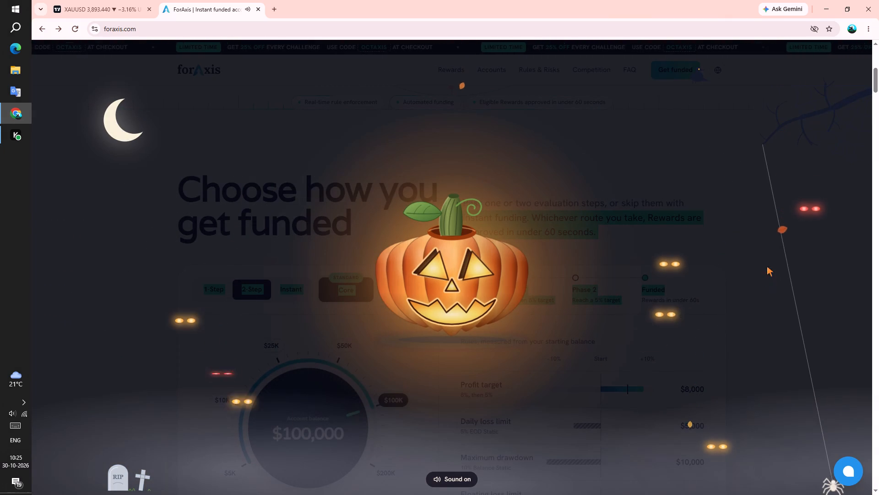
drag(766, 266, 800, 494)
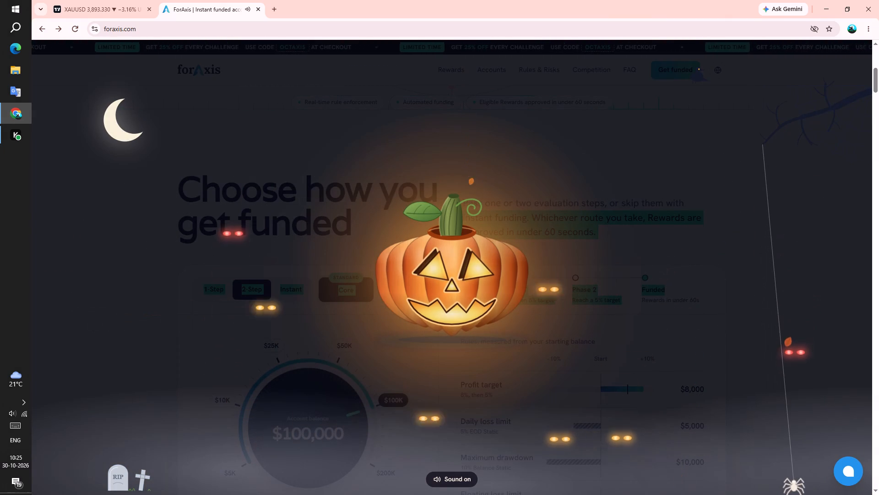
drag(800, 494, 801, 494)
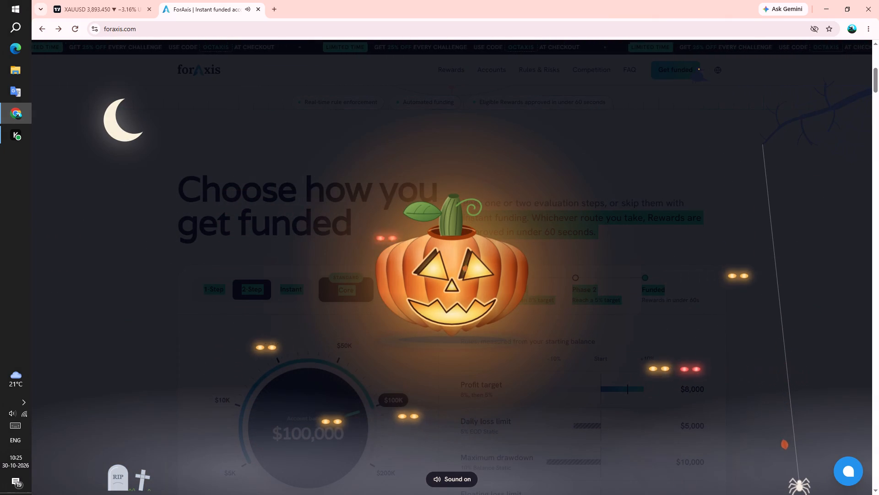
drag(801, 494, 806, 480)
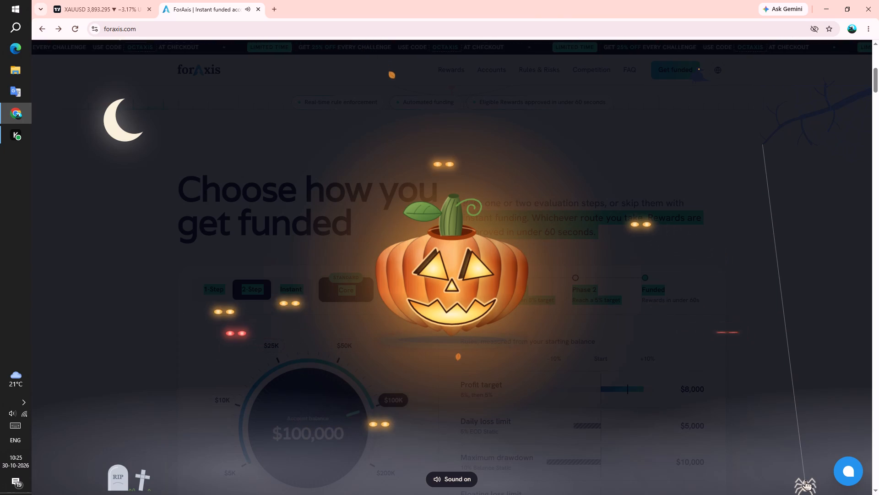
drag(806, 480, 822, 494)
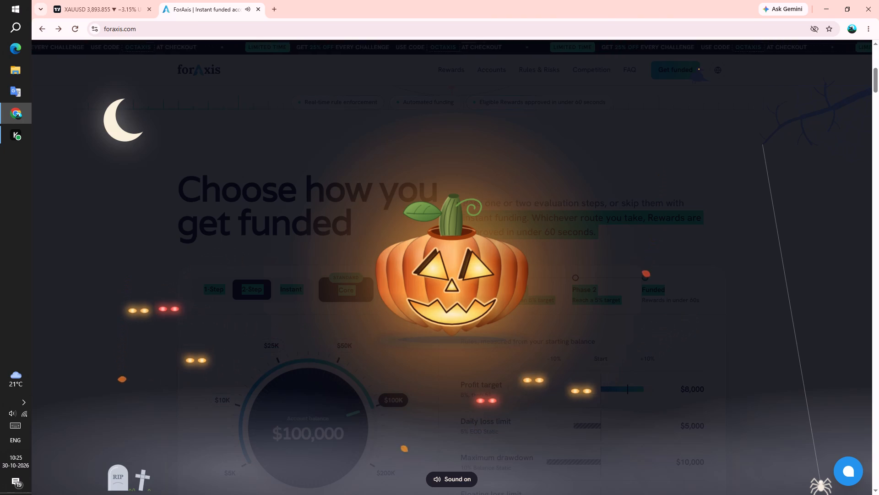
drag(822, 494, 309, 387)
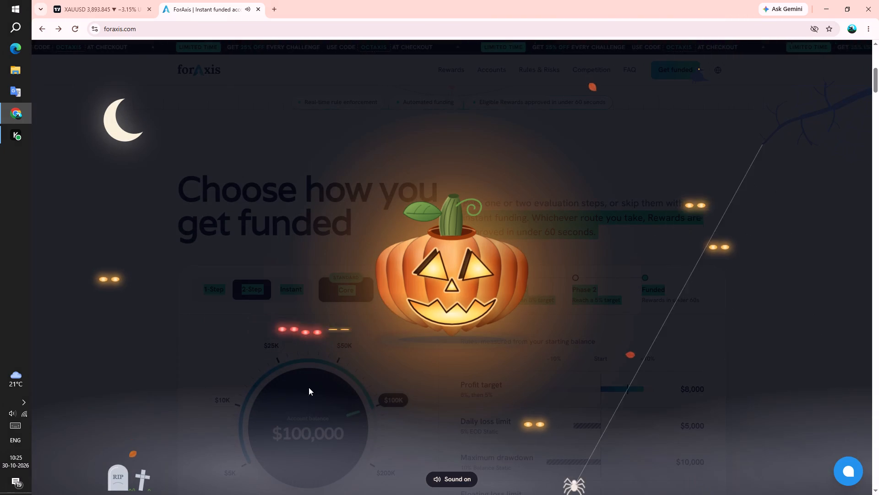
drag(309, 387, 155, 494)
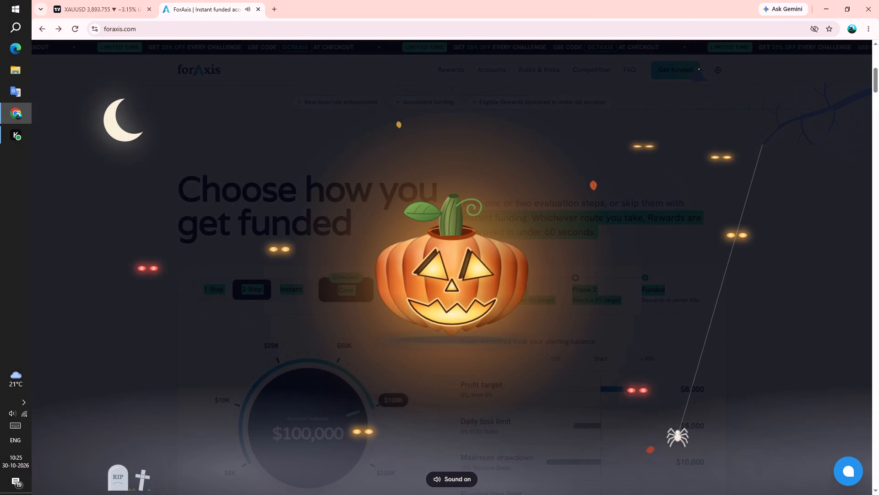
Feed the hanging spider to the Halloween pumpkin to reveal the ForAxis discount offer, and dismiss its claim form.
drag(155, 494, 815, 488)
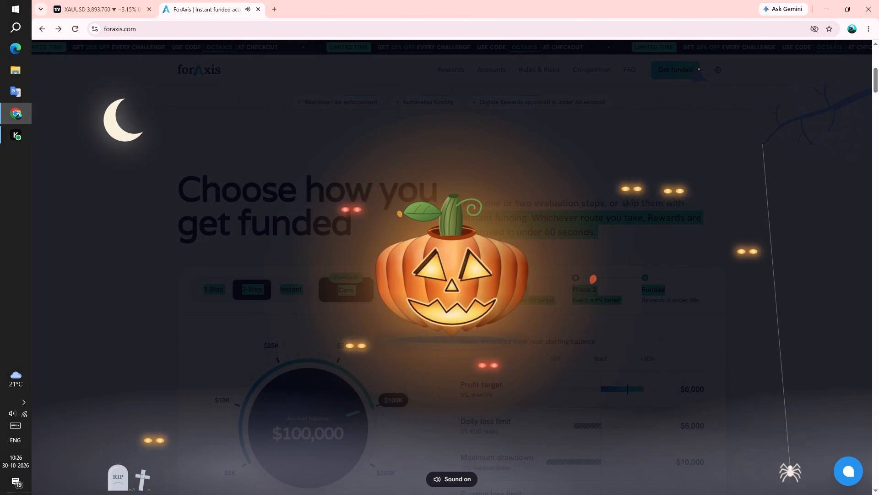
drag(815, 488, 786, 425)
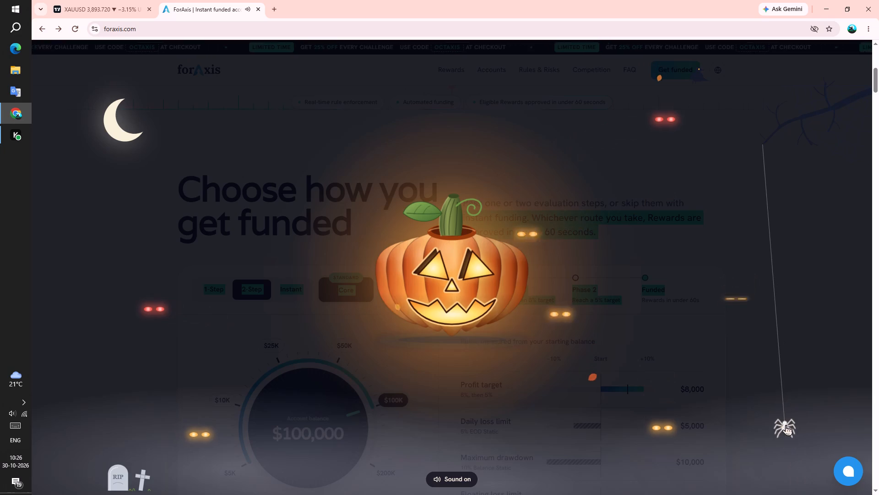
drag(786, 425, 771, 346)
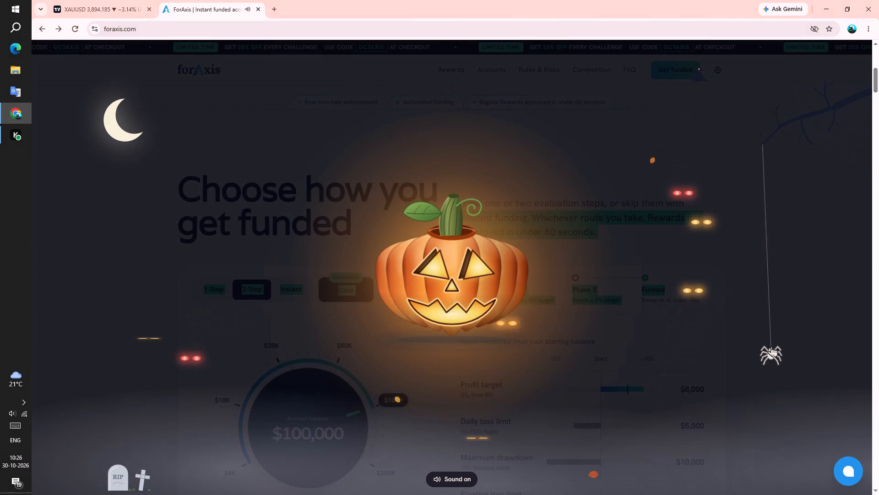
drag(771, 346, 484, 298)
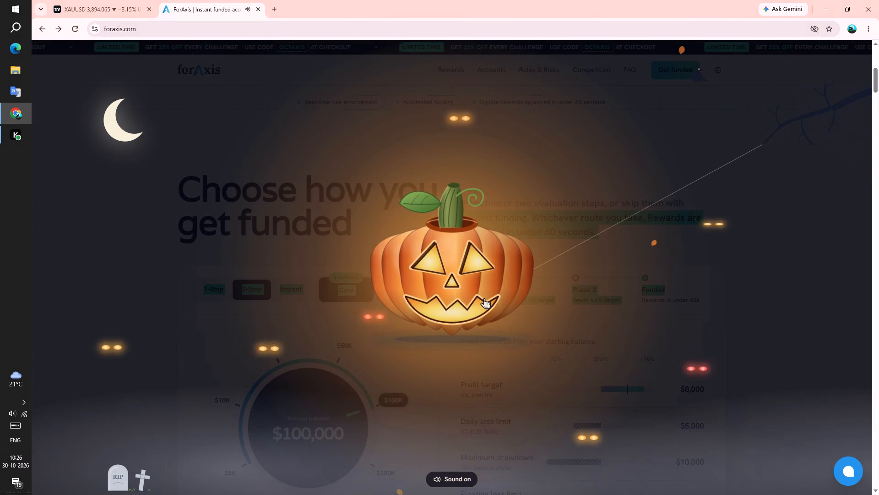
drag(484, 298, 456, 278)
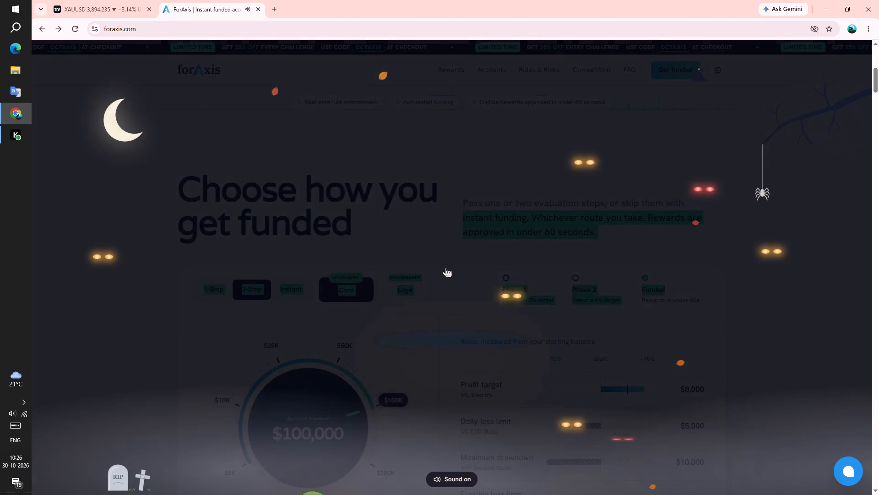
click(458, 290)
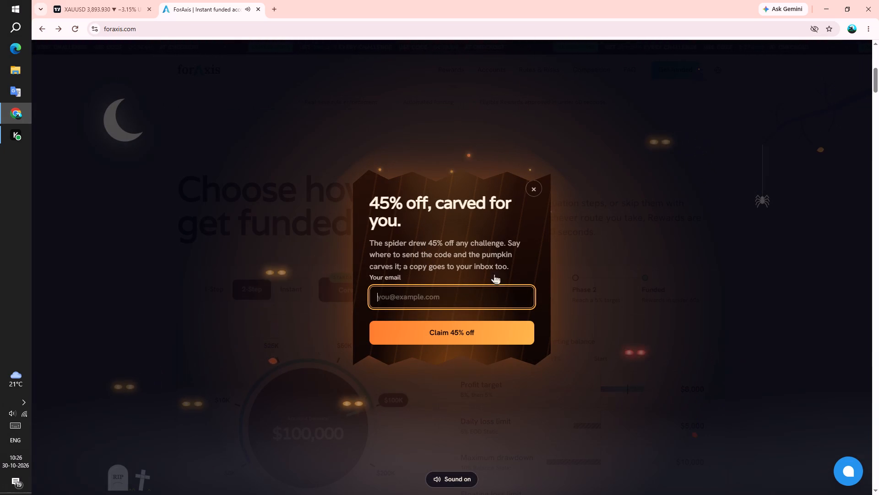
click(537, 187)
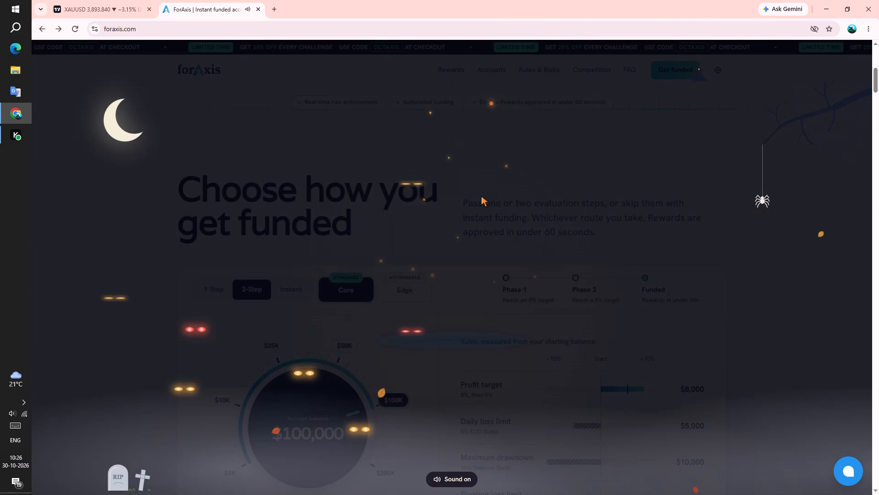
Close the ForAxis website and return to the XAUUSD chart.
click(254, 5)
click(257, 9)
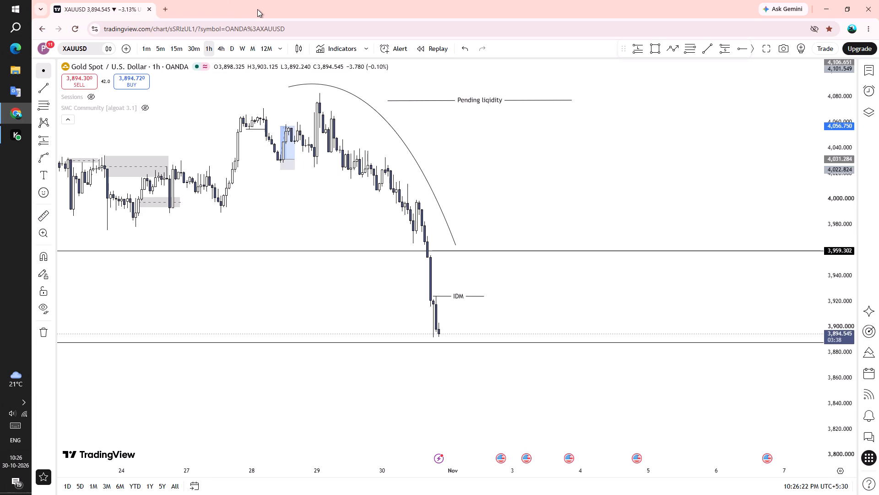
Dismiss the referral rewards advertisement on the XAUUSD chart.
scroll(342, 323, up, 2)
drag(499, 306, 592, 226)
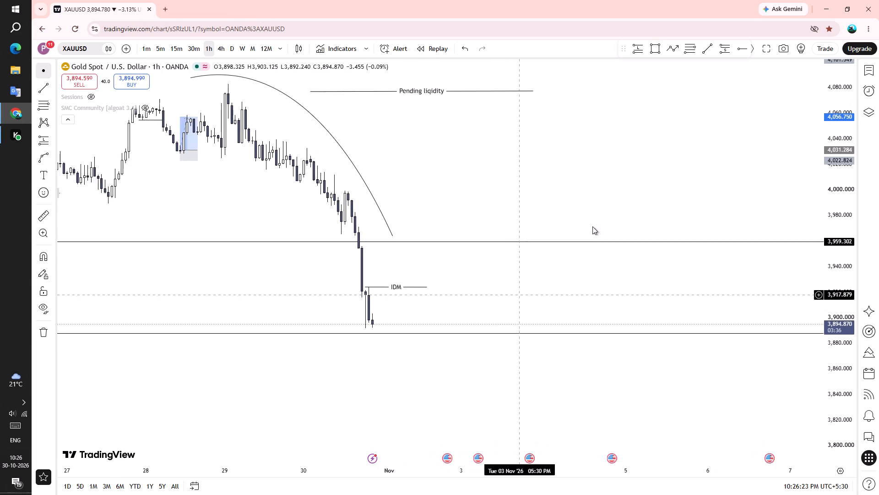
drag(592, 226, 598, 212)
scroll(526, 290, down, 2)
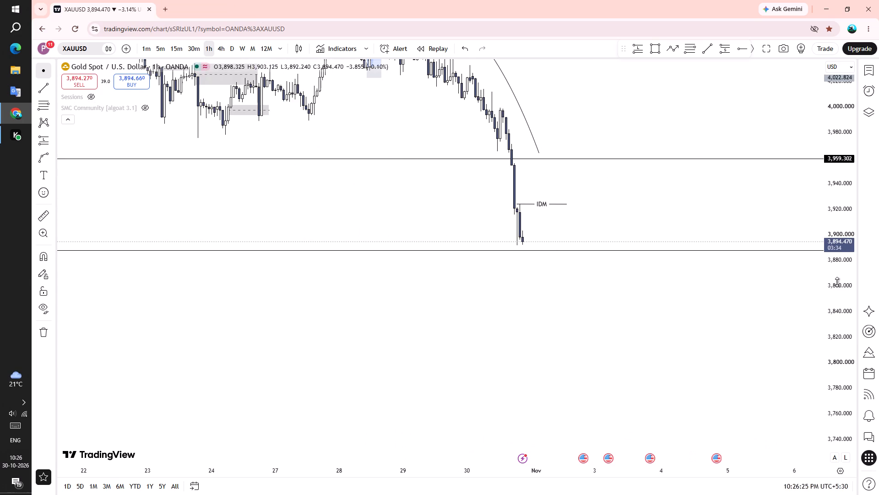
drag(837, 281, 832, 365)
scroll(593, 315, down, 2)
click(261, 428)
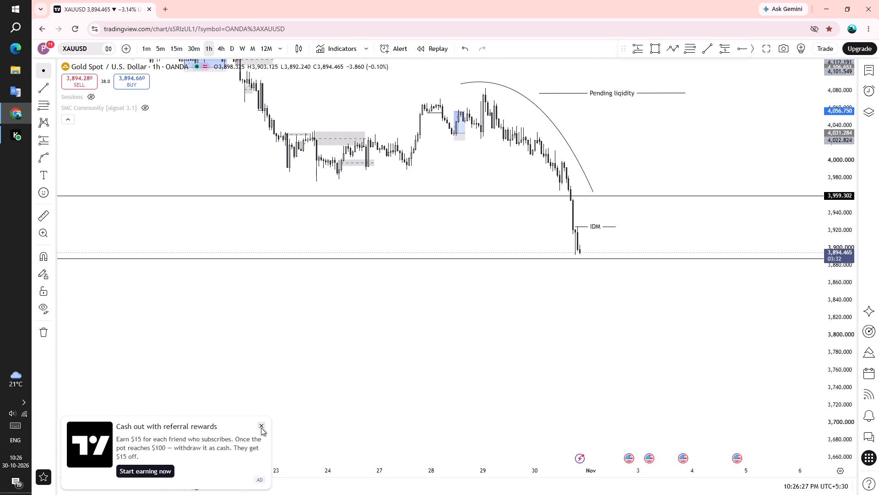
Examine the 1-hour XAUUSD decline from the Pending liqidity line to the two lower horizontal levels at different zoom levels.
drag(649, 310, 597, 357)
scroll(511, 357, up, 1)
drag(513, 349, 535, 358)
scroll(431, 350, up, 2)
drag(464, 329, 483, 363)
drag(464, 368, 431, 344)
scroll(466, 358, down, 2)
drag(617, 354, 586, 349)
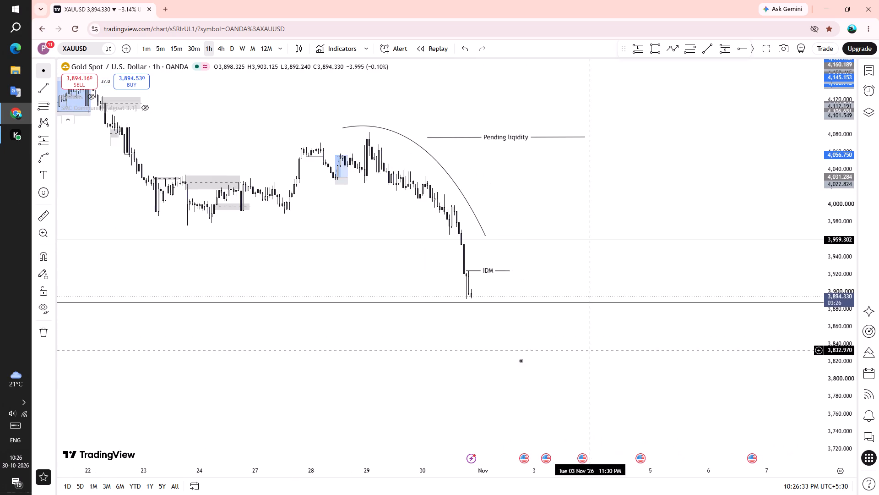
scroll(575, 379, down, 2)
drag(854, 404, 843, 377)
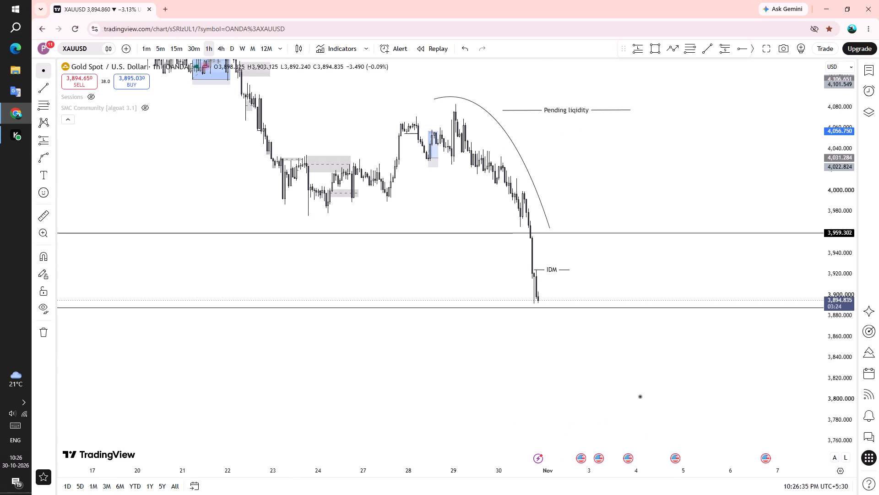
scroll(621, 397, up, 1)
drag(587, 370, 625, 388)
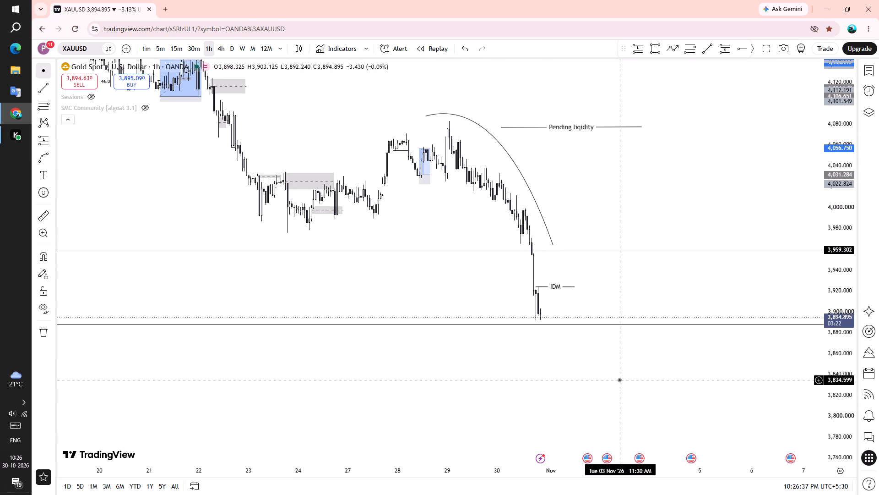
drag(564, 362, 550, 360)
scroll(495, 368, up, 2)
drag(492, 366, 492, 365)
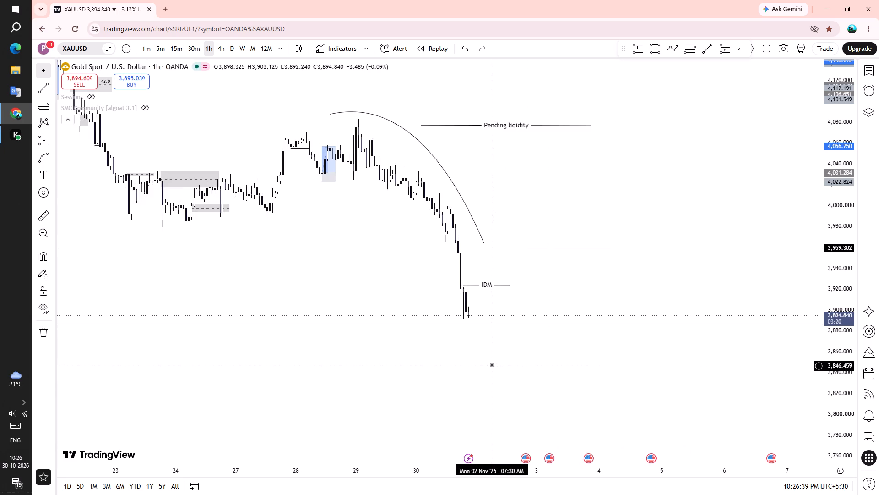
drag(492, 365, 514, 372)
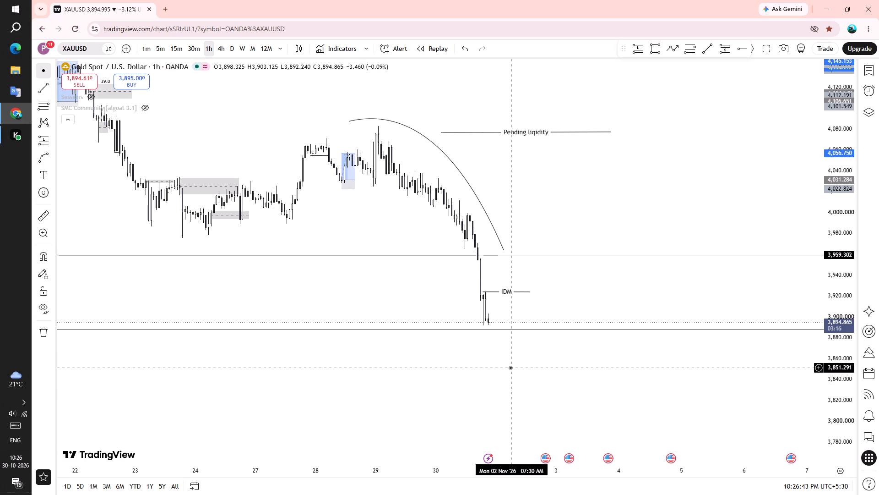
drag(511, 367, 524, 374)
scroll(480, 366, up, 1)
drag(483, 368, 485, 360)
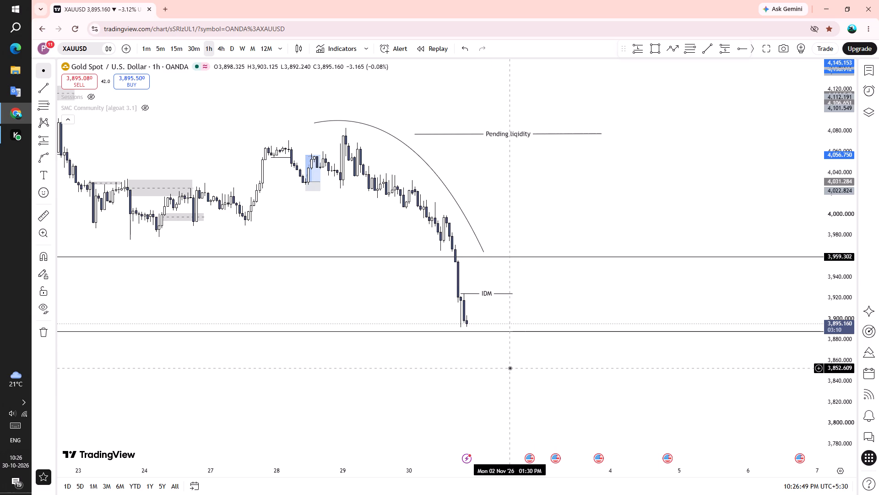
drag(518, 390, 494, 354)
scroll(626, 343, down, 2)
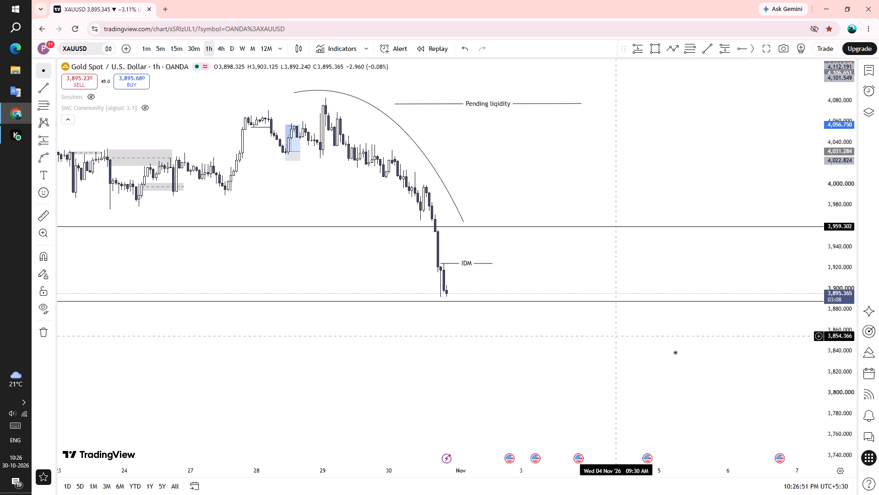
drag(854, 333, 852, 371)
scroll(588, 367, up, 1)
drag(567, 353, 652, 403)
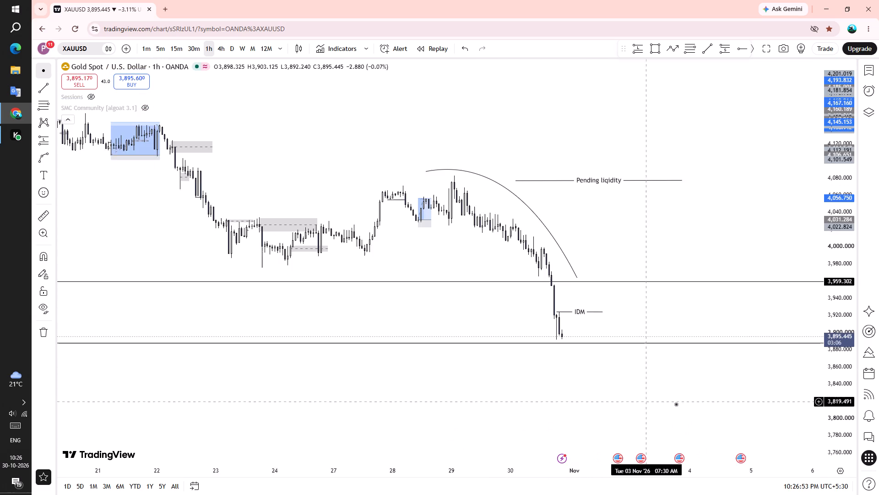
drag(838, 434, 835, 399)
scroll(698, 407, up, 2)
drag(665, 399, 640, 367)
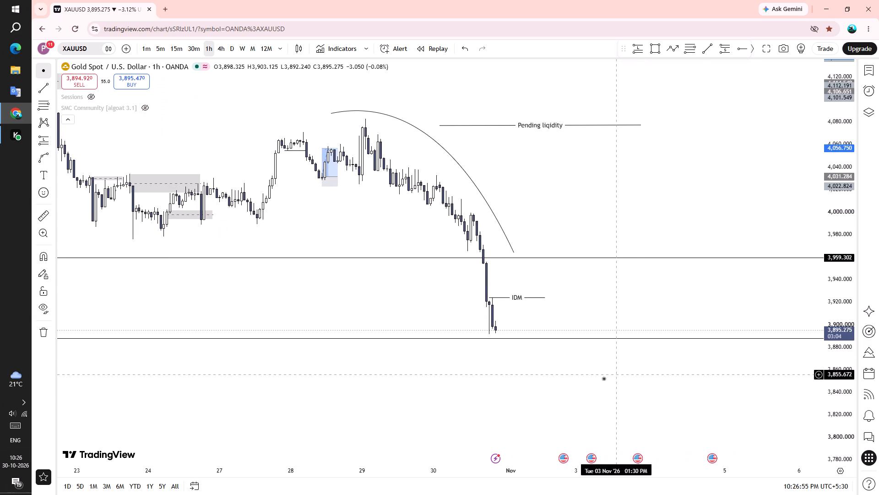
drag(596, 383, 582, 382)
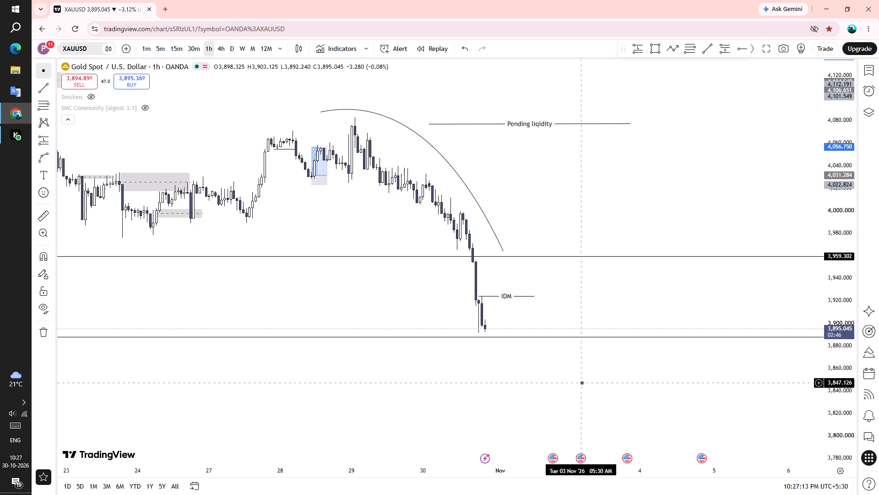
Examine the latest 1-hour XAUUSD candles around the IDM mark and the lowest horizontal level, with the wider price structure.
scroll(617, 284, down, 2)
drag(759, 319, 798, 200)
scroll(699, 249, up, 3)
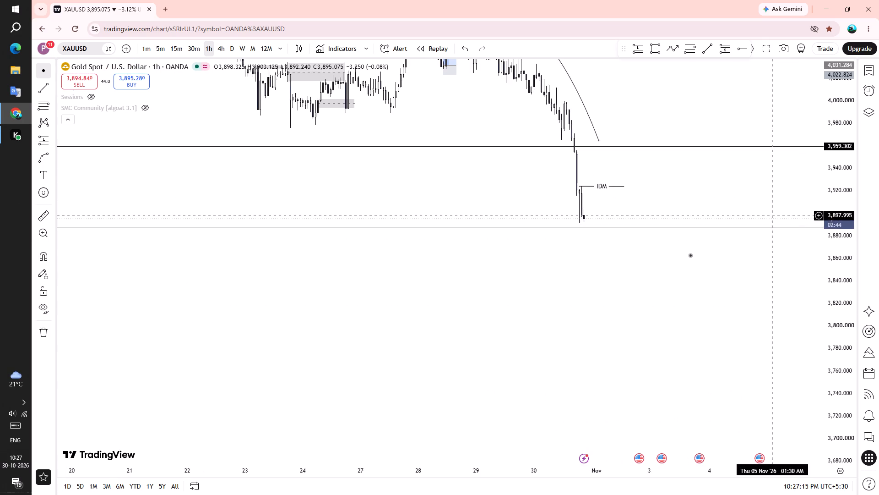
drag(675, 284, 702, 337)
drag(695, 319, 704, 364)
scroll(716, 299, down, 3)
drag(778, 267, 780, 269)
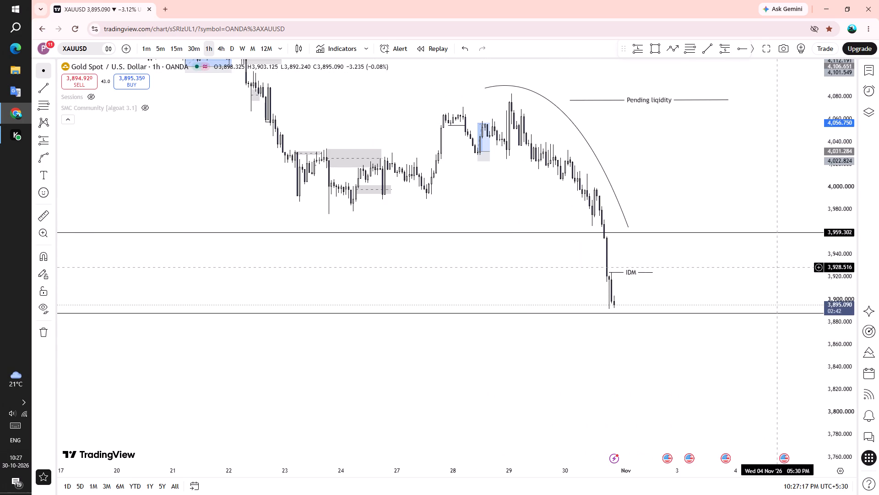
drag(780, 269, 787, 301)
scroll(741, 318, up, 2)
drag(836, 363, 837, 332)
scroll(625, 287, up, 2)
drag(641, 295, 645, 319)
drag(627, 302, 612, 310)
drag(611, 309, 583, 291)
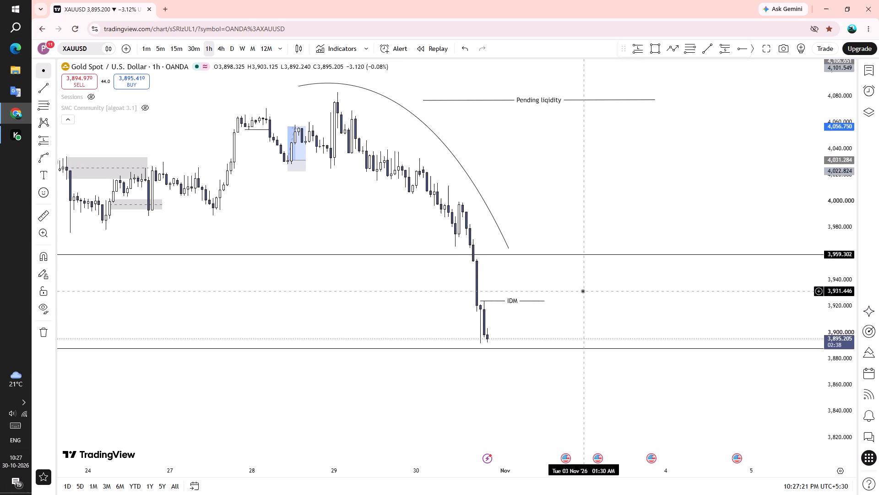
drag(583, 291, 577, 282)
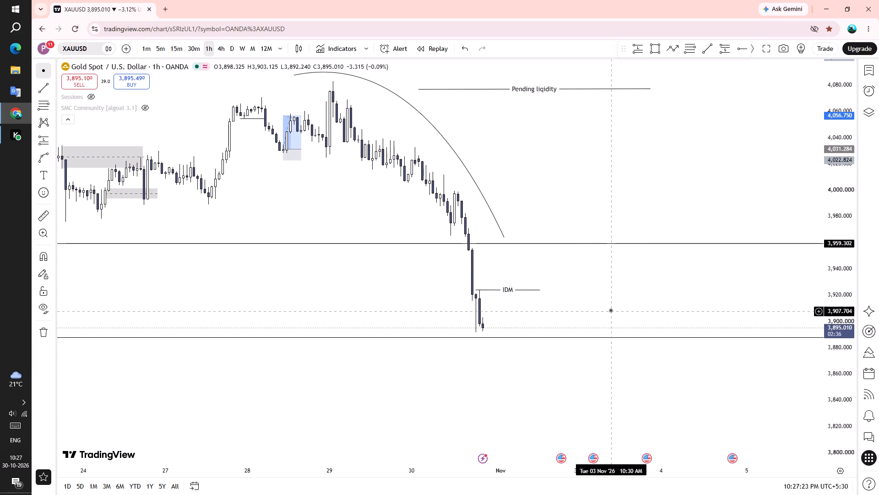
drag(609, 309, 575, 285)
drag(529, 266, 554, 294)
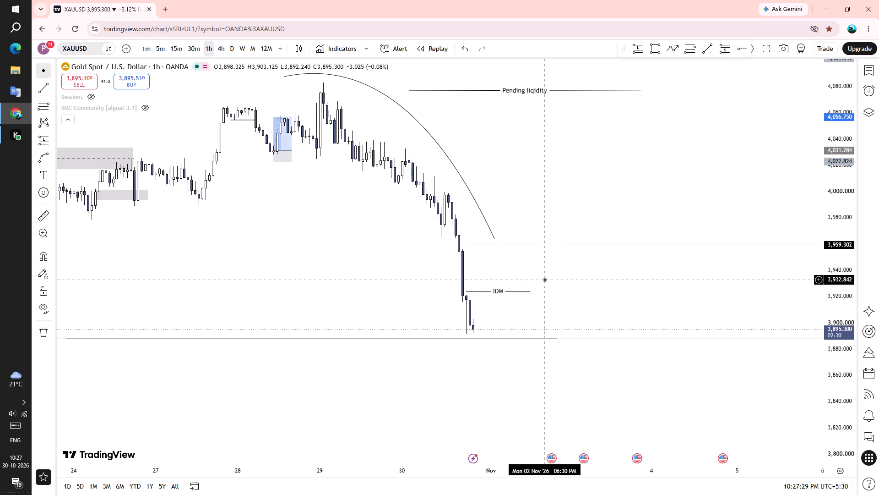
drag(556, 275, 571, 295)
drag(558, 277, 519, 234)
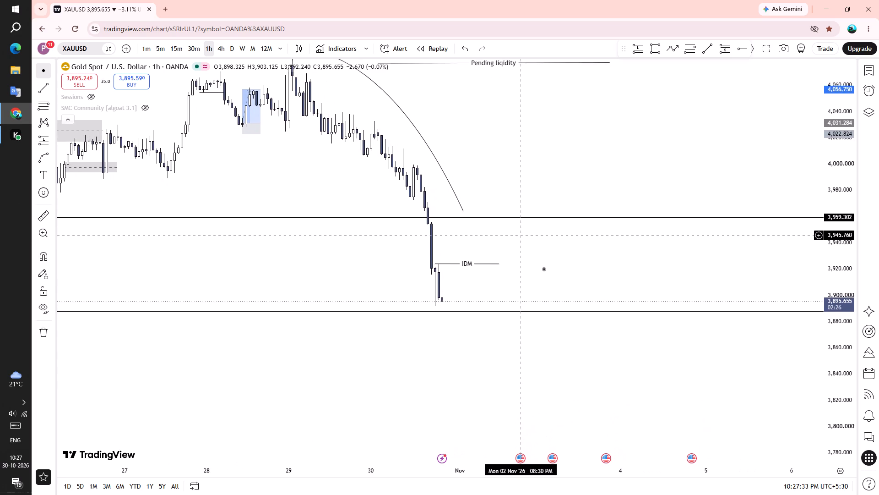
drag(548, 272, 544, 253)
drag(513, 346, 514, 333)
click(514, 333)
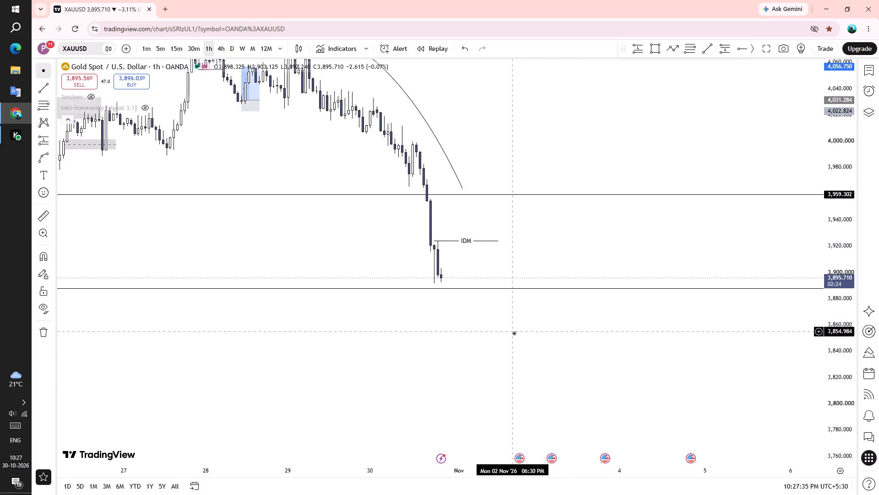
drag(518, 353, 518, 346)
drag(490, 371, 503, 319)
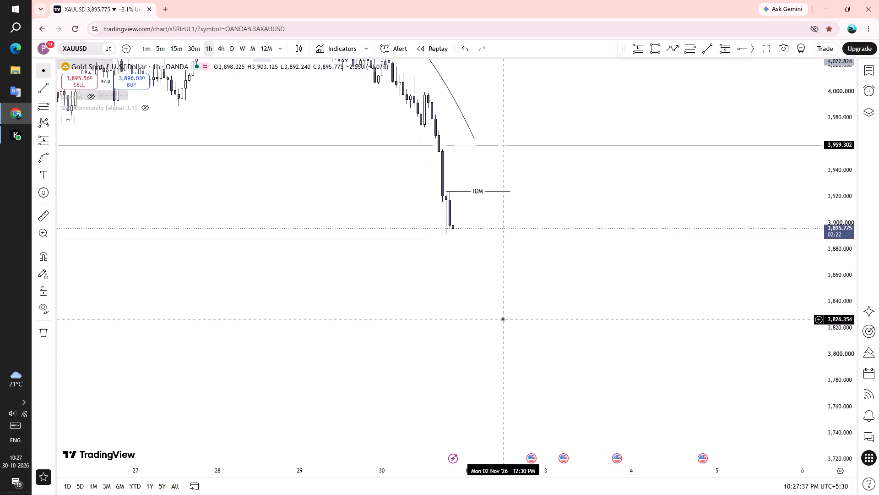
scroll(564, 345, down, 4)
scroll(755, 303, down, 3)
drag(814, 243, 831, 310)
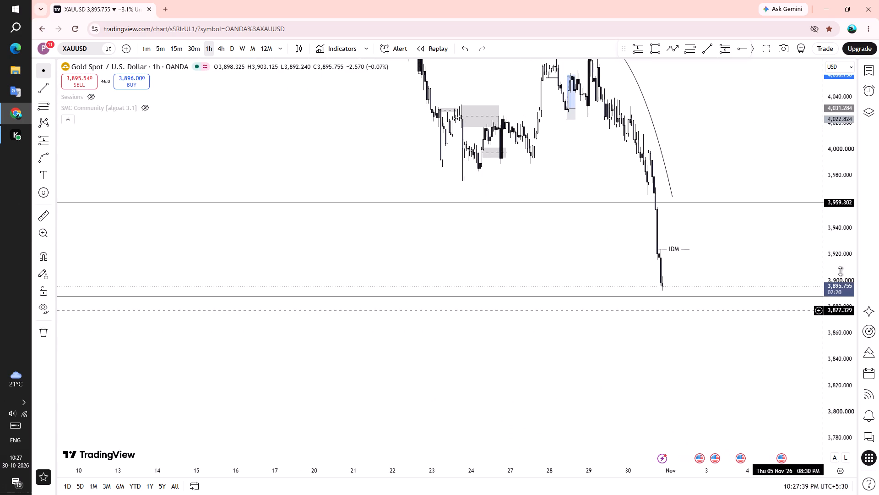
drag(840, 271, 849, 343)
scroll(654, 343, up, 2)
drag(705, 345, 671, 354)
scroll(669, 351, up, 1)
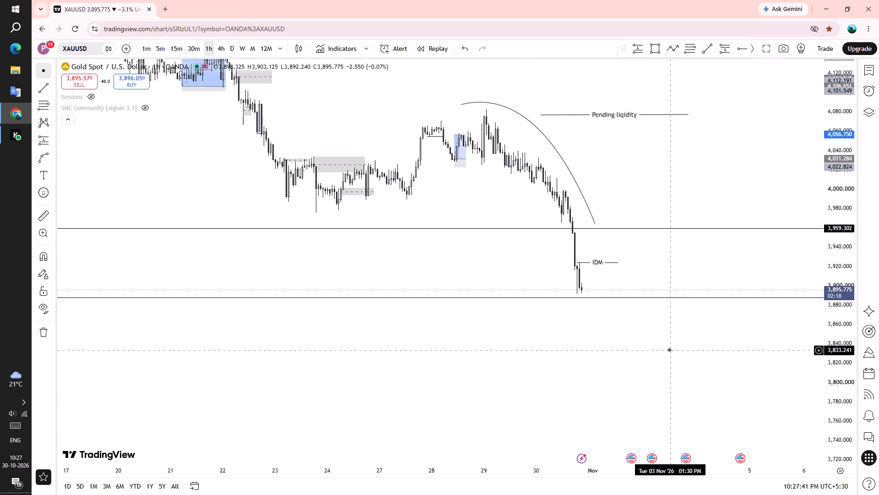
scroll(669, 350, up, 2)
drag(605, 338, 615, 346)
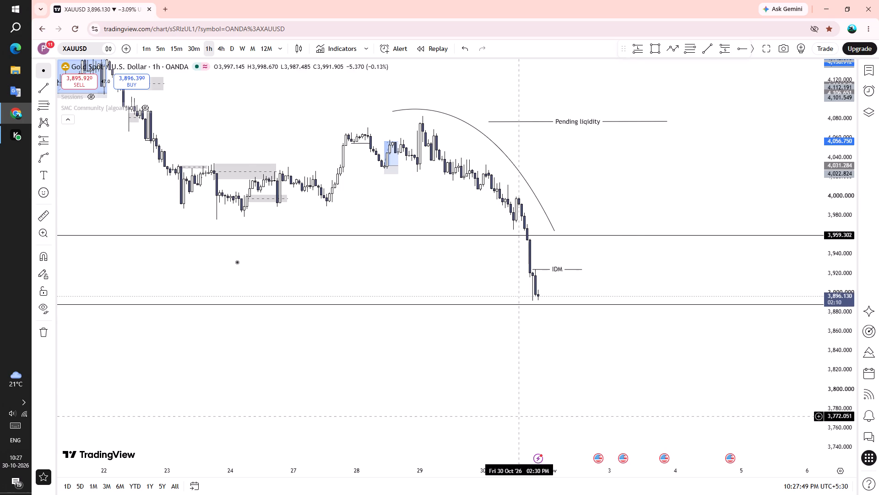
Open the YouTube home page in a new browser tab.
click(164, 6)
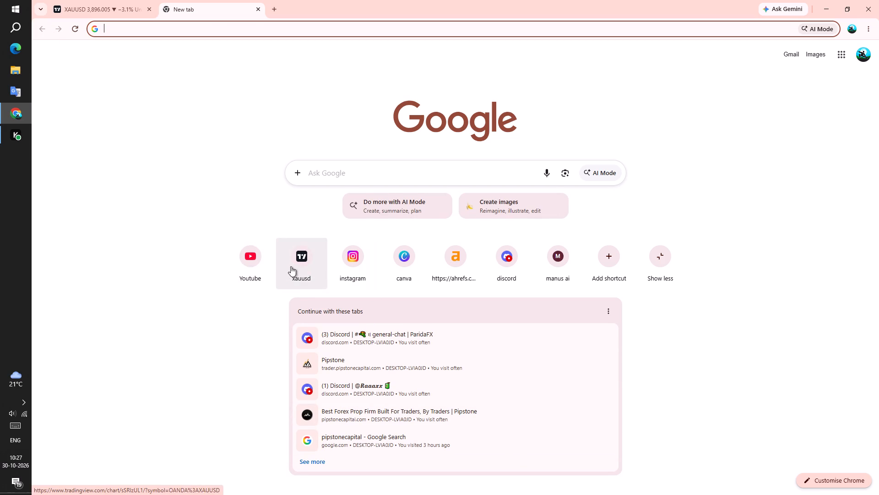
click(241, 264)
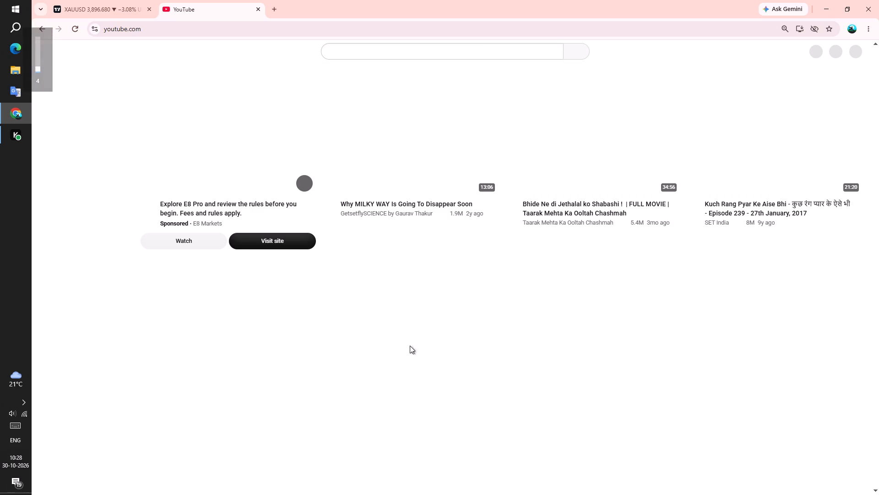
scroll(455, 344, up, 1)
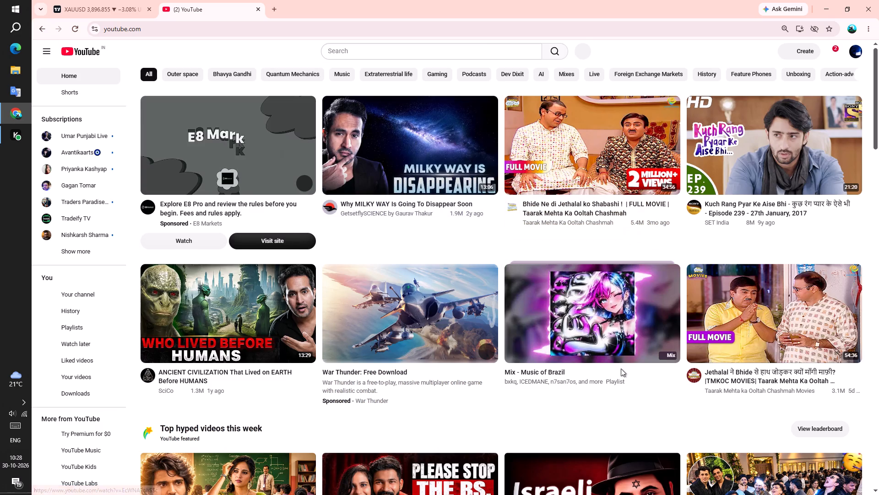
Browse the YouTube home feed and the Music category for a track to play.
scroll(327, 325, down, 2)
scroll(372, 339, down, 1)
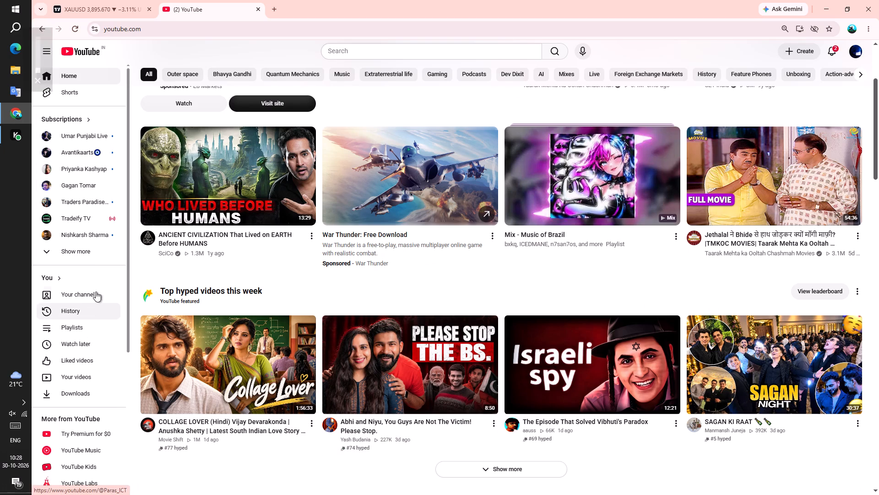
scroll(84, 384, down, 3)
scroll(85, 405, up, 5)
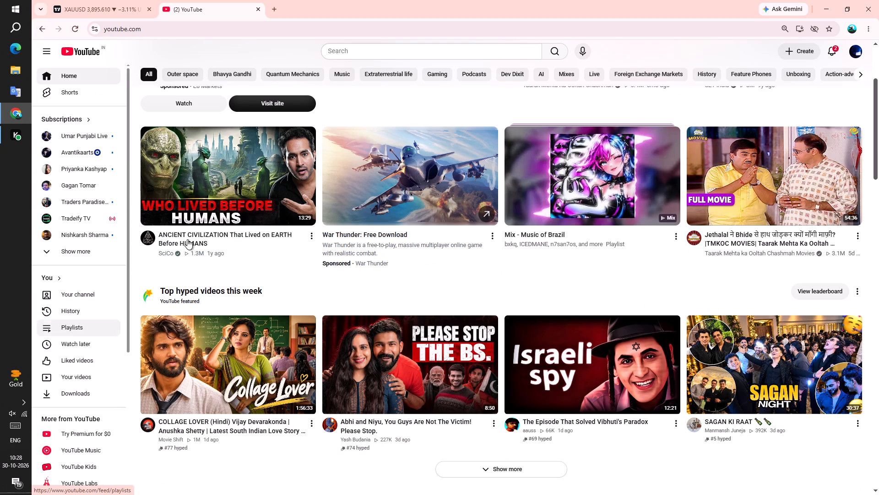
click(347, 71)
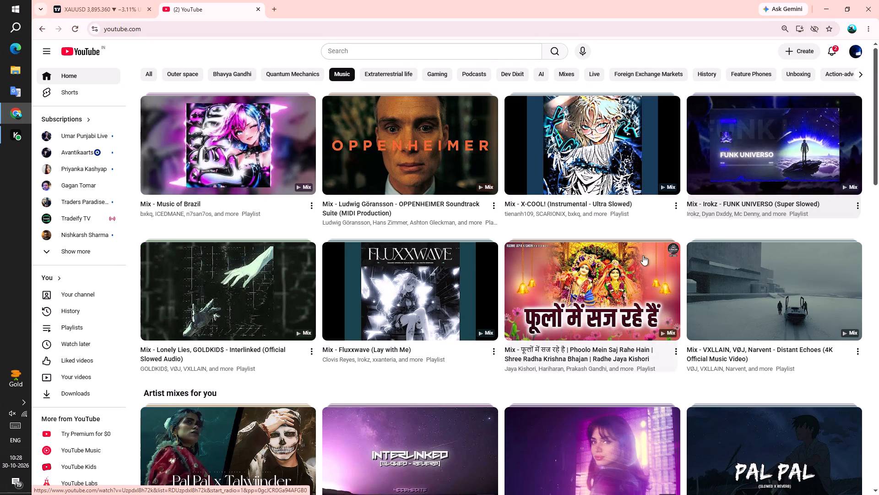
scroll(413, 277, down, 2)
scroll(489, 298, down, 2)
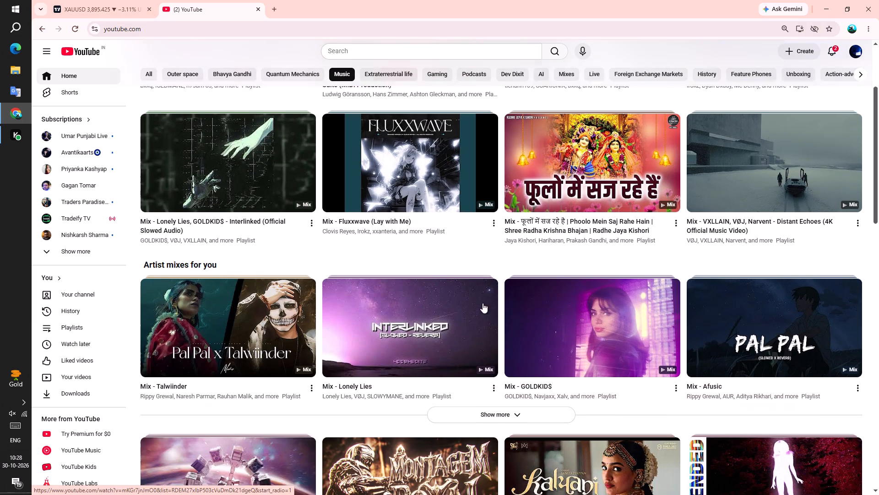
scroll(277, 273, down, 2)
scroll(326, 331, down, 1)
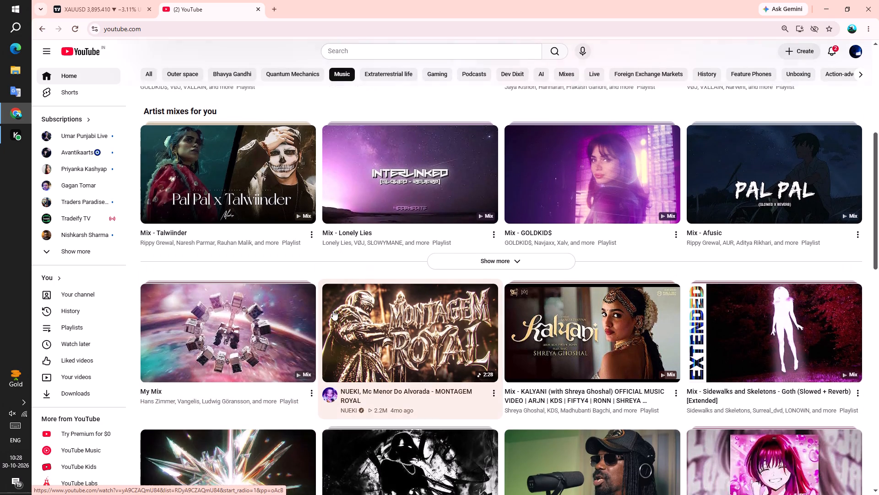
scroll(305, 298, down, 1)
scroll(255, 315, down, 1)
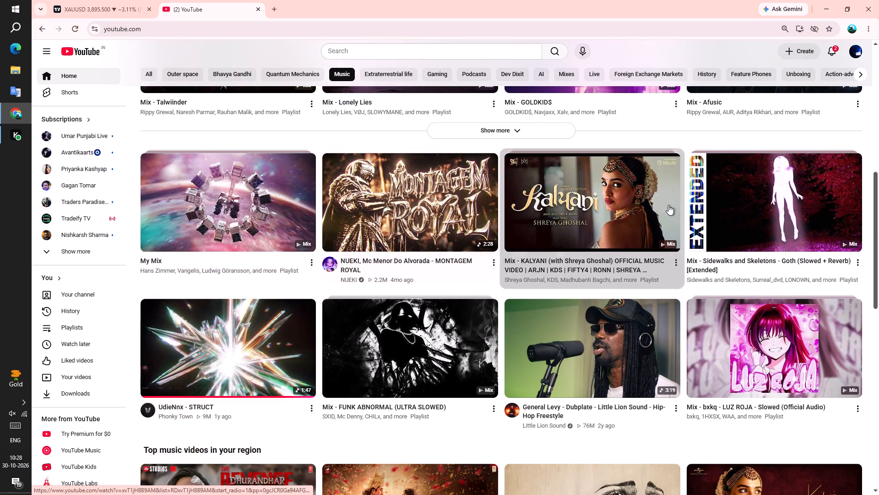
Open the MONTAGEM ROYAL video by NUEKI and skip the advertisement before it, glancing at the XAUUSD chart meanwhile.
click(429, 215)
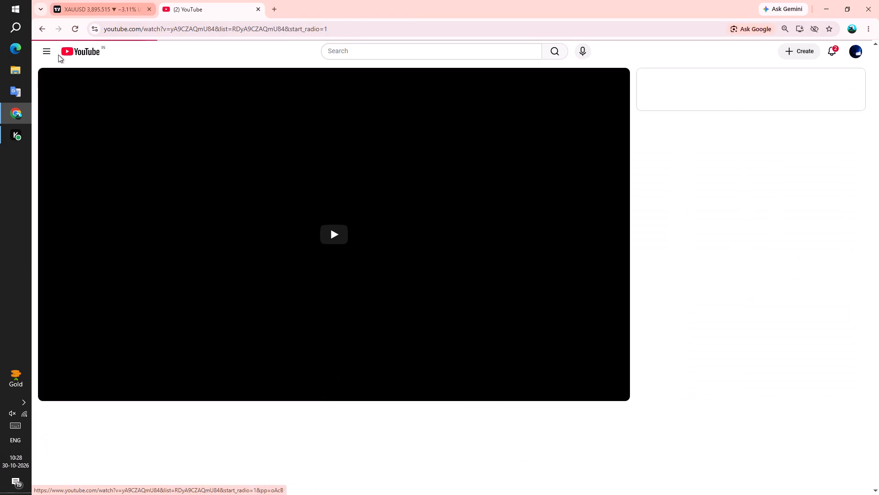
click(104, 1)
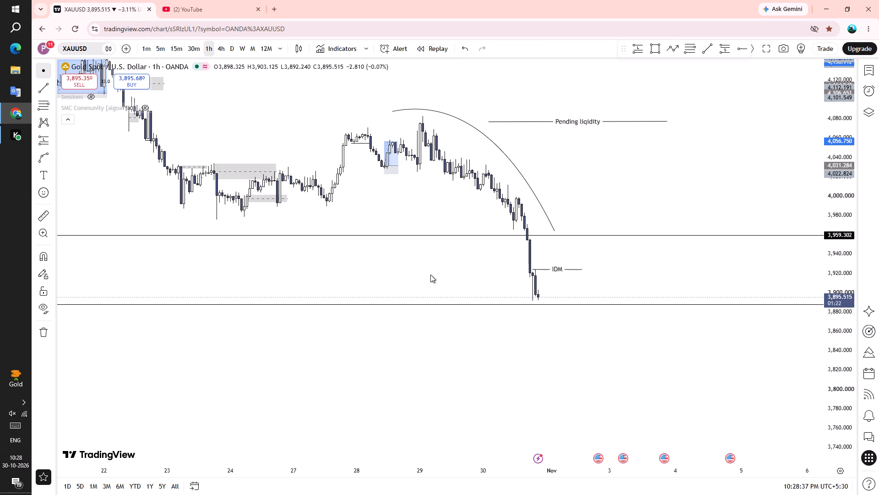
click(205, 3)
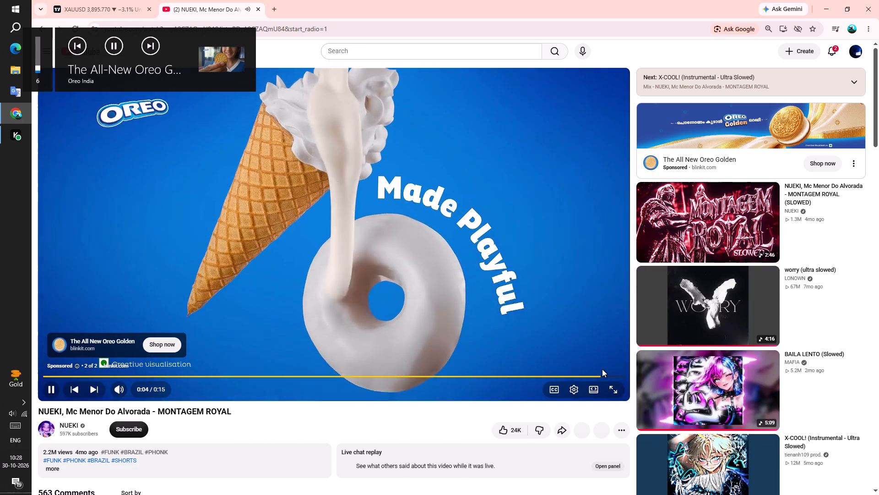
click(604, 366)
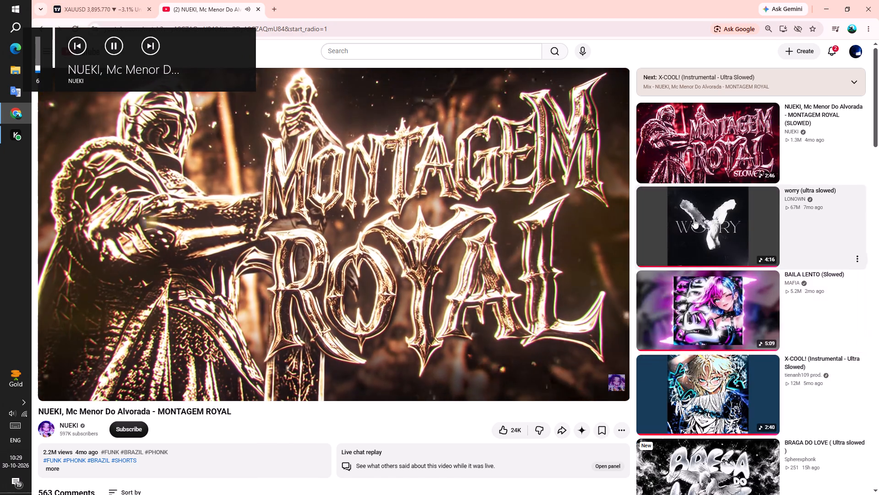
Play the suggested track worry (ultra slowed) by LONOWN.
click(694, 219)
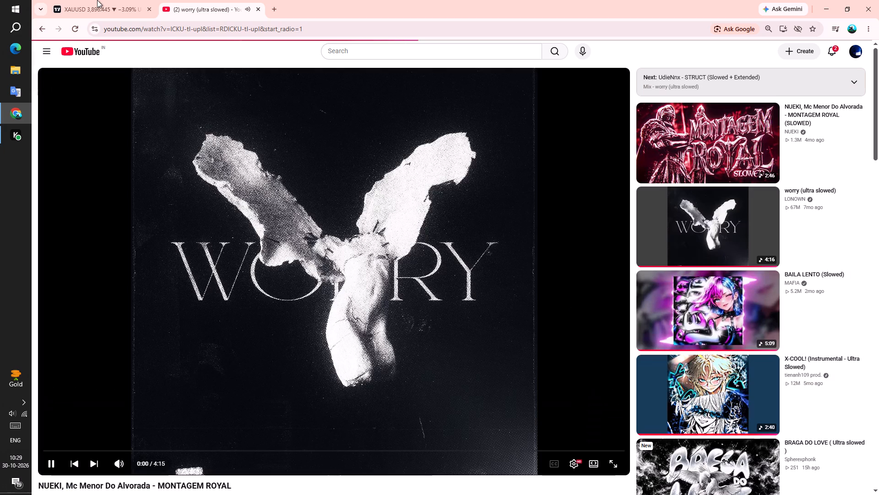
Return to the XAUUSD chart and examine the latest 1-hour candles around the IDM mark and the two lower horizontal levels.
click(60, 0)
scroll(588, 362, down, 2)
drag(652, 359, 652, 322)
scroll(564, 331, up, 2)
drag(587, 319, 595, 343)
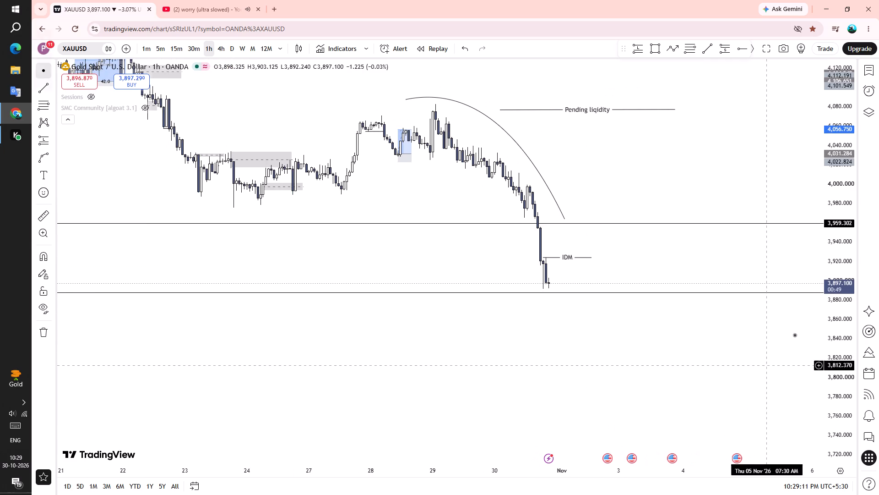
drag(843, 379, 839, 374)
click(507, 384)
drag(510, 363, 429, 390)
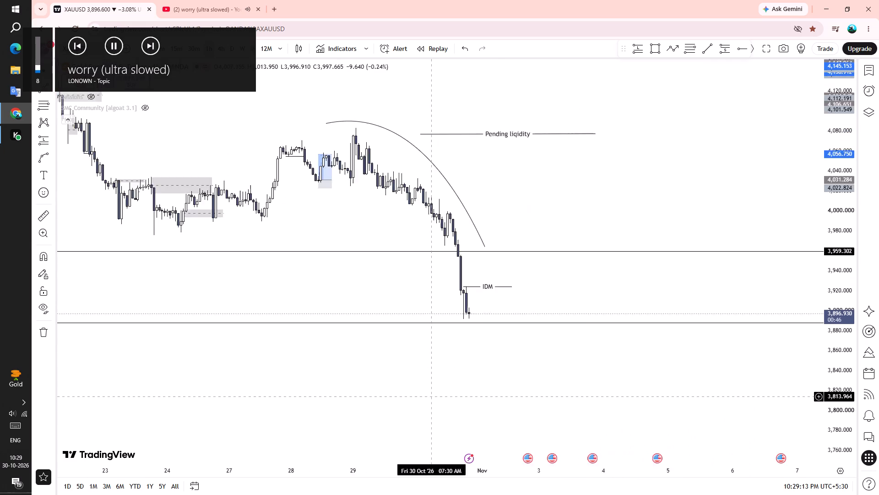
drag(429, 390, 460, 353)
scroll(565, 325, down, 8)
drag(601, 324, 615, 386)
scroll(608, 291, down, 1)
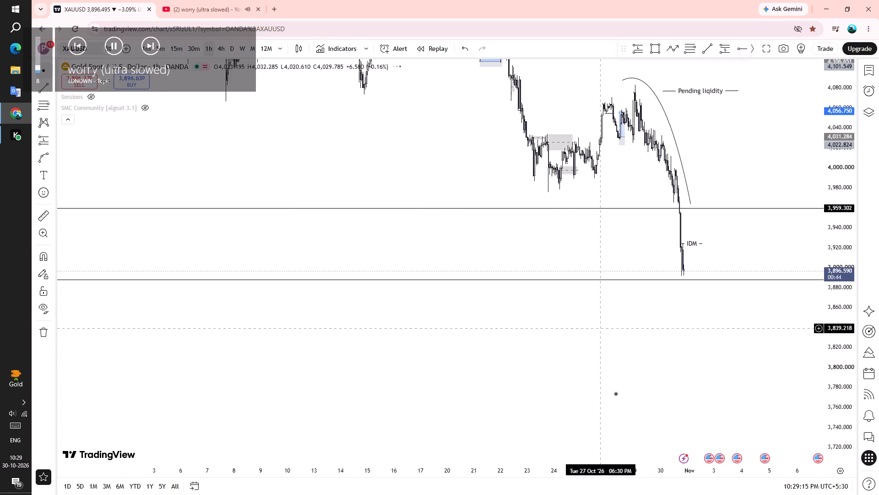
Examine the 1-hour XAUUSD decline from the marked zones around 21 October to the Pending liqidity line at different price scales.
scroll(574, 247, up, 5)
scroll(446, 166, up, 3)
drag(375, 99, 417, 256)
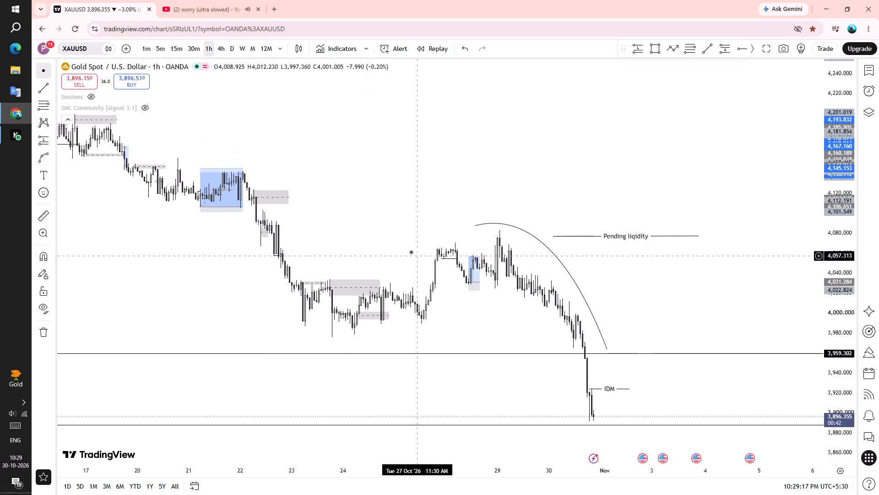
scroll(406, 245, down, 3)
drag(844, 376, 761, 144)
scroll(596, 265, up, 5)
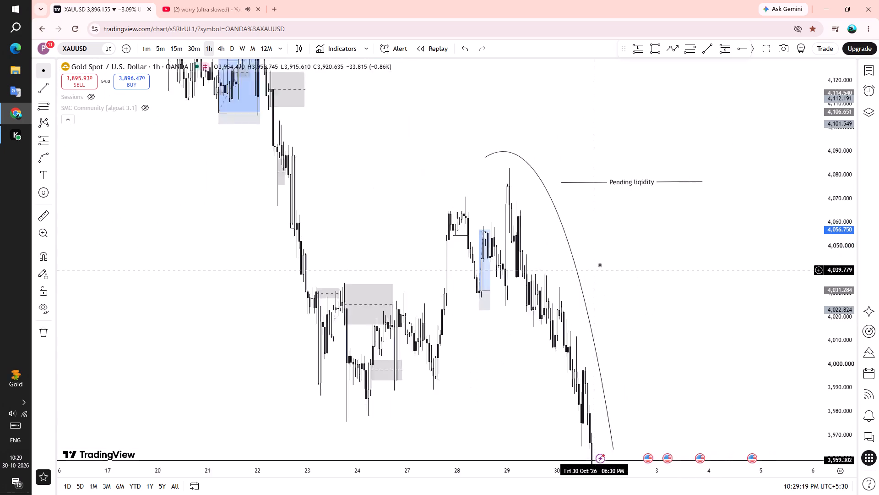
drag(636, 264, 735, 309)
scroll(740, 293, down, 4)
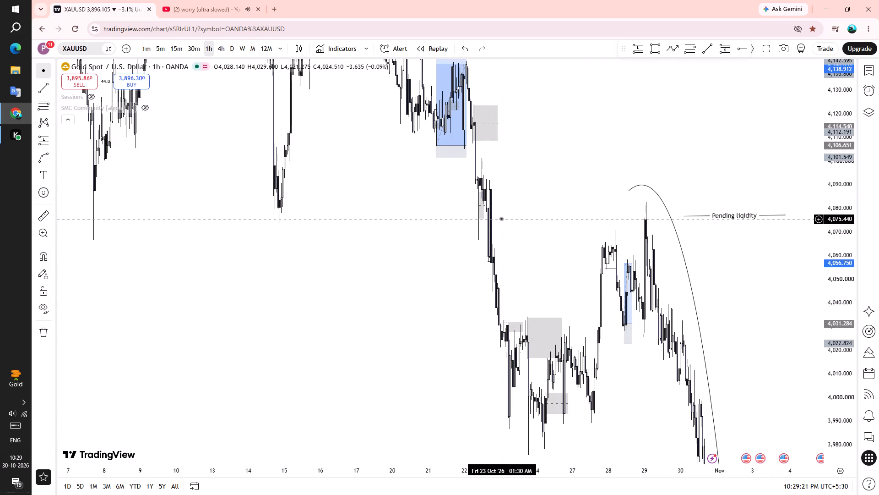
drag(839, 190, 824, 299)
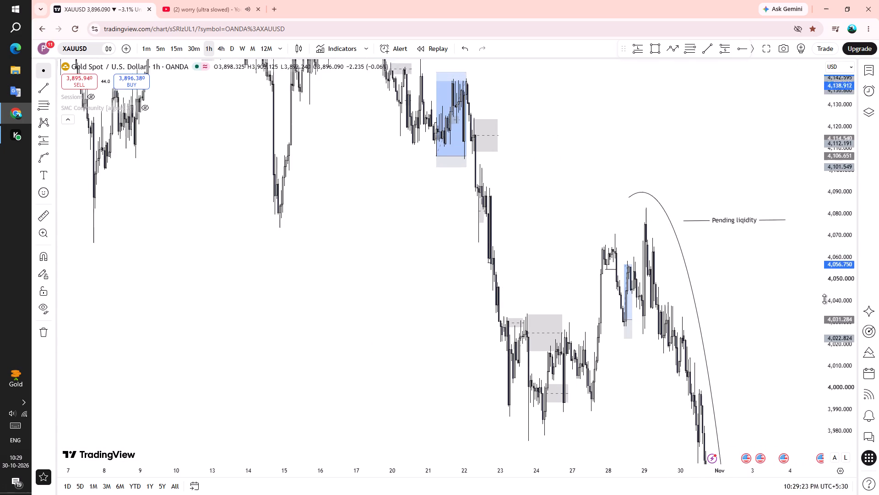
drag(824, 299, 823, 311)
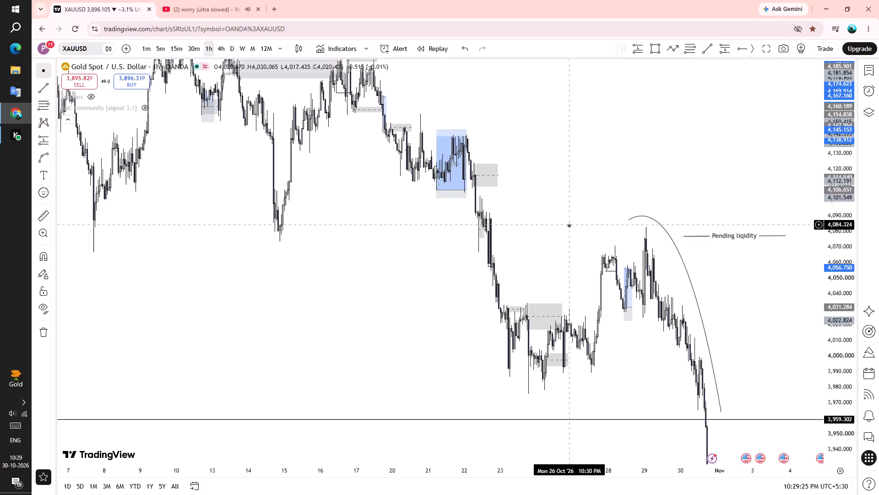
Examine the 1-hour XAUUSD swings from the mid-October low to the late-October drop below the Pending liqidity line.
scroll(566, 228, up, 3)
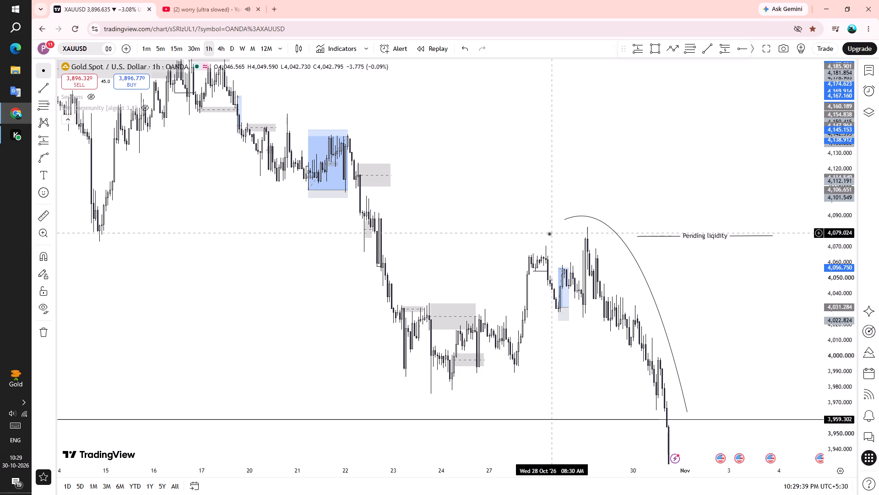
scroll(432, 242, down, 2)
scroll(420, 235, up, 1)
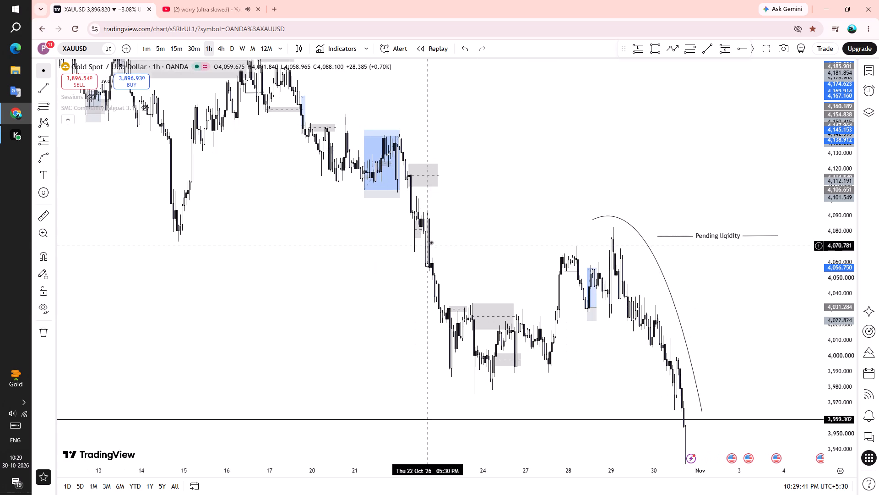
drag(444, 245, 428, 233)
drag(451, 244, 435, 232)
click(480, 247)
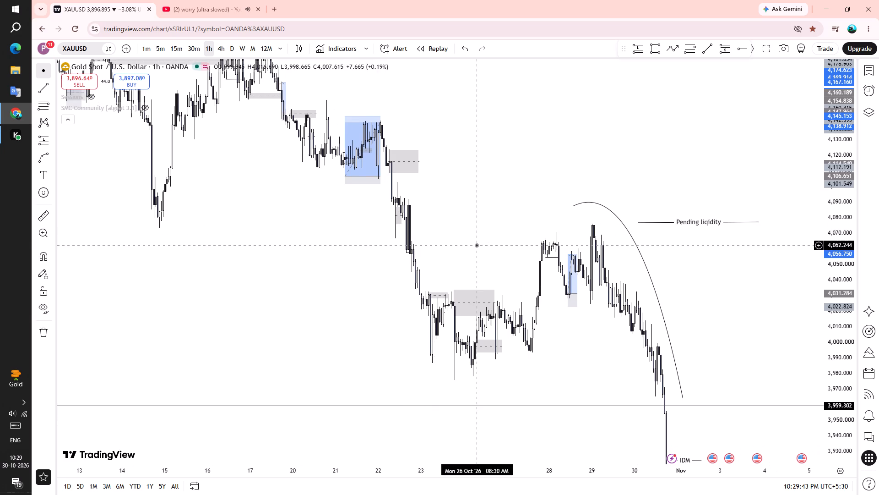
drag(477, 245, 464, 247)
drag(472, 251, 496, 291)
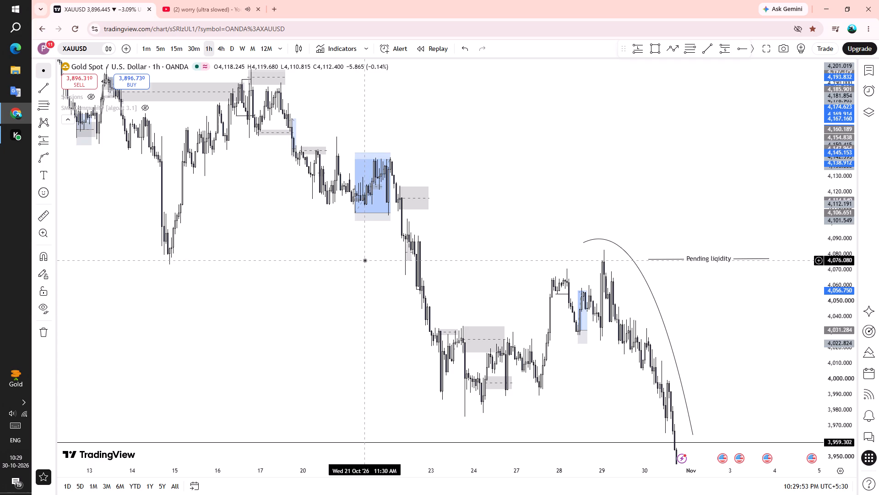
drag(284, 270, 319, 313)
drag(315, 309, 323, 323)
drag(317, 313, 318, 317)
drag(375, 344, 347, 316)
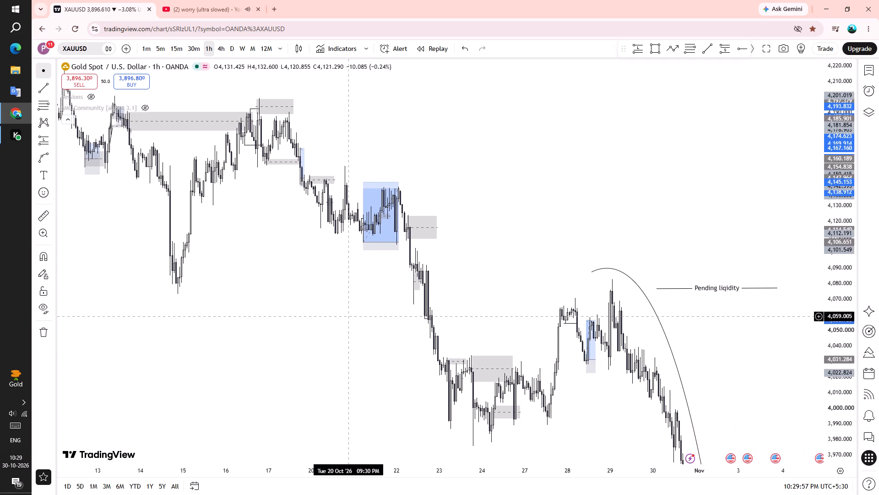
drag(347, 316, 347, 315)
drag(361, 371, 302, 244)
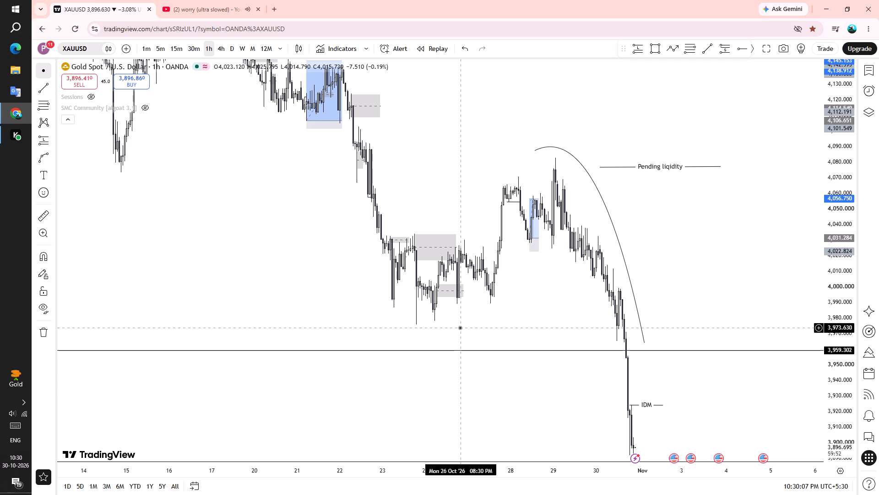
Draw a thin rectangle at the Pending liqidity line from 6 October to 30 October, spanning about 4,080 to 4,075.
scroll(442, 328, up, 2)
drag(455, 324, 429, 306)
scroll(472, 299, down, 2)
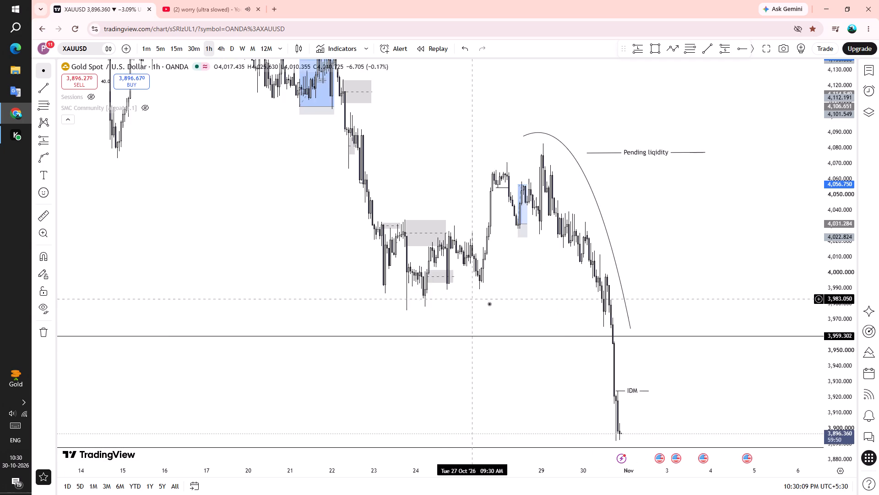
drag(522, 299, 524, 331)
scroll(399, 264, down, 2)
drag(386, 213, 406, 289)
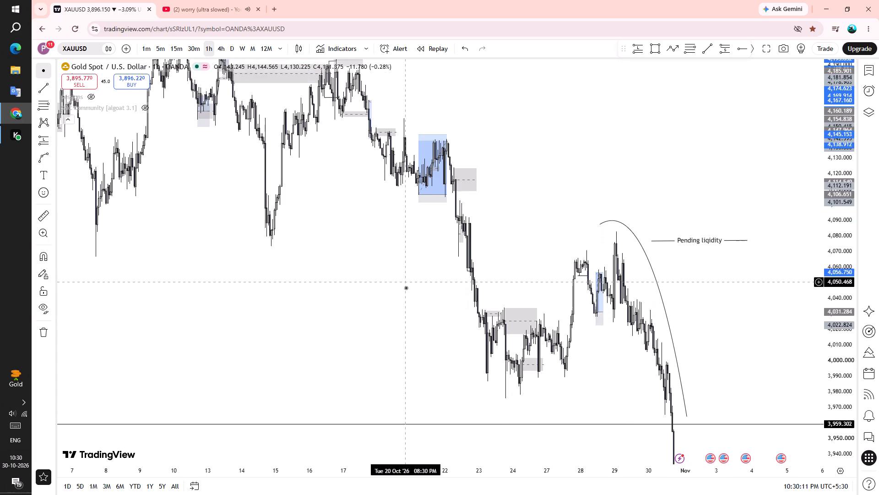
scroll(385, 256, down, 1)
drag(406, 247, 401, 257)
click(655, 49)
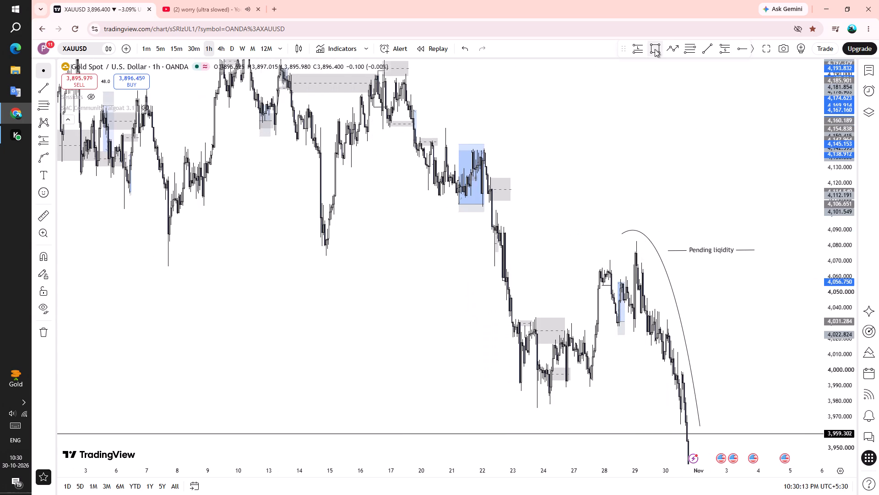
click(136, 246)
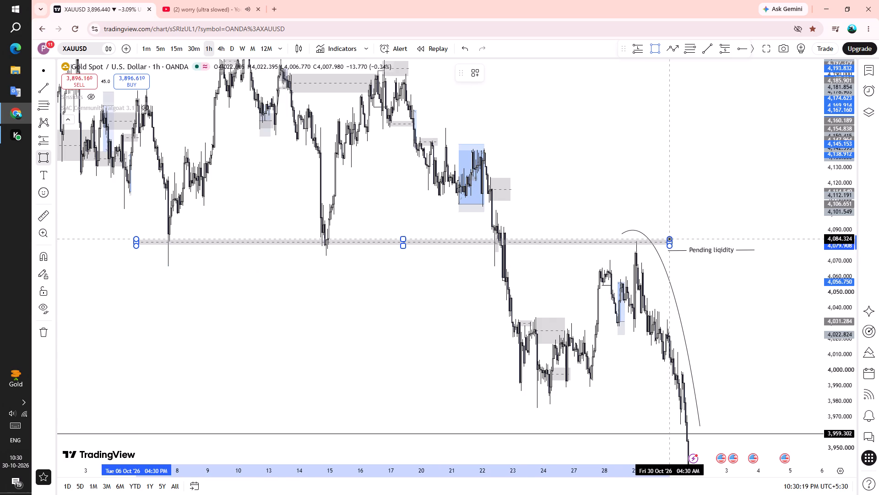
click(681, 254)
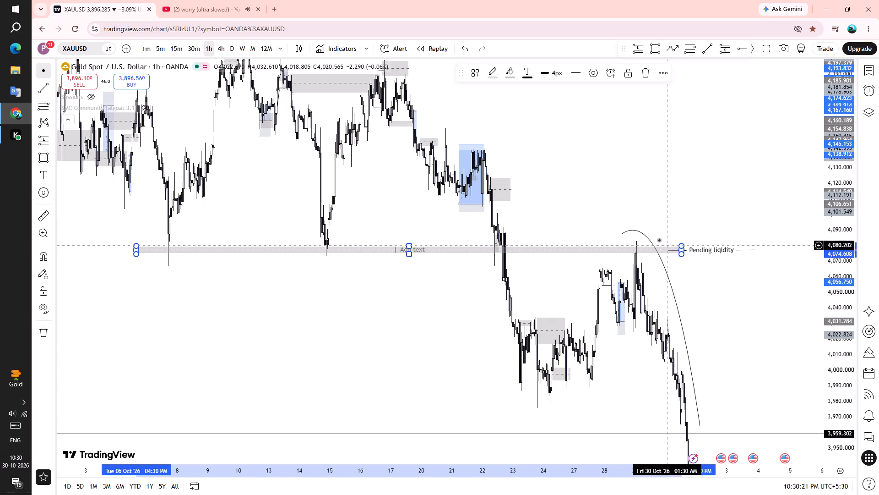
click(645, 220)
Examine how earlier October lows and the 29 October high line up with the new rectangle at the Pending liqidity line.
scroll(531, 244, up, 1)
drag(333, 307, 354, 280)
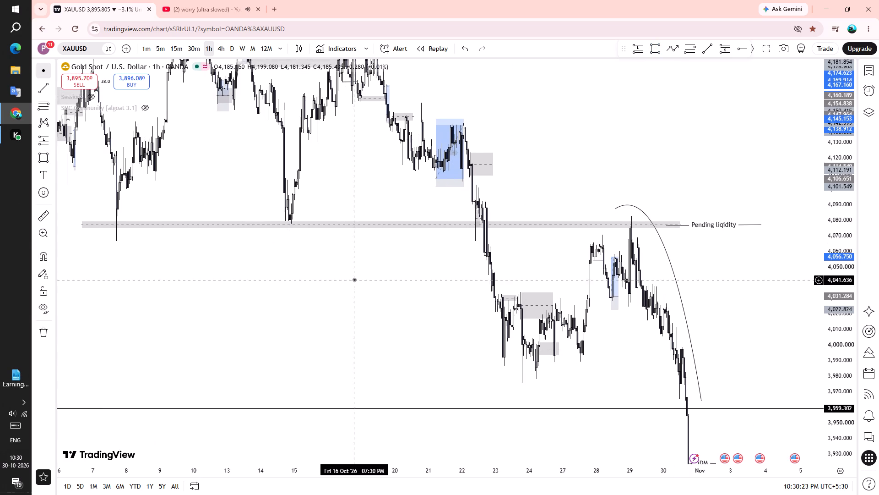
drag(400, 298, 361, 273)
drag(365, 263, 379, 308)
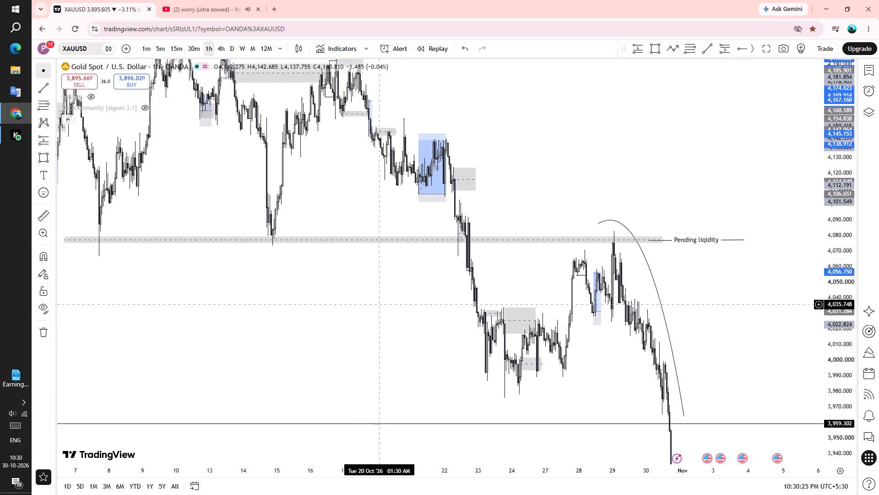
drag(379, 308, 379, 316)
scroll(385, 294, down, 2)
scroll(377, 298, up, 2)
drag(359, 189, 353, 244)
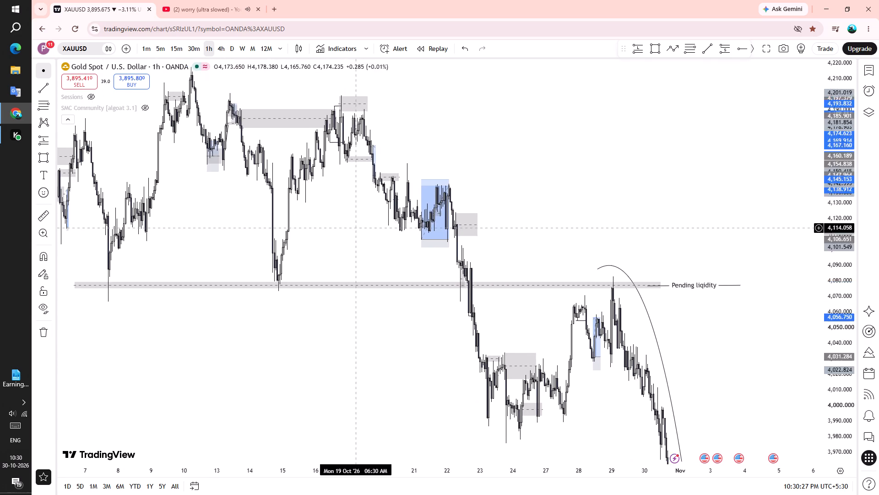
drag(353, 244, 350, 253)
drag(836, 372, 808, 281)
scroll(664, 278, up, 3)
drag(657, 280, 657, 242)
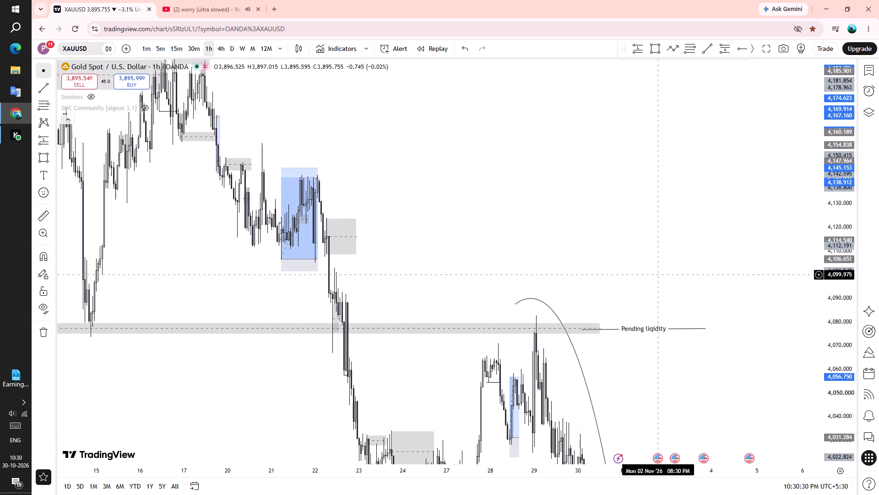
Examine the 1-hour XAUUSD fall from the rectangle zone to the IDM mark and lowest horizontal level at different zooms.
drag(657, 242, 646, 161)
drag(651, 368, 653, 213)
scroll(633, 215, up, 4)
drag(574, 170, 614, 271)
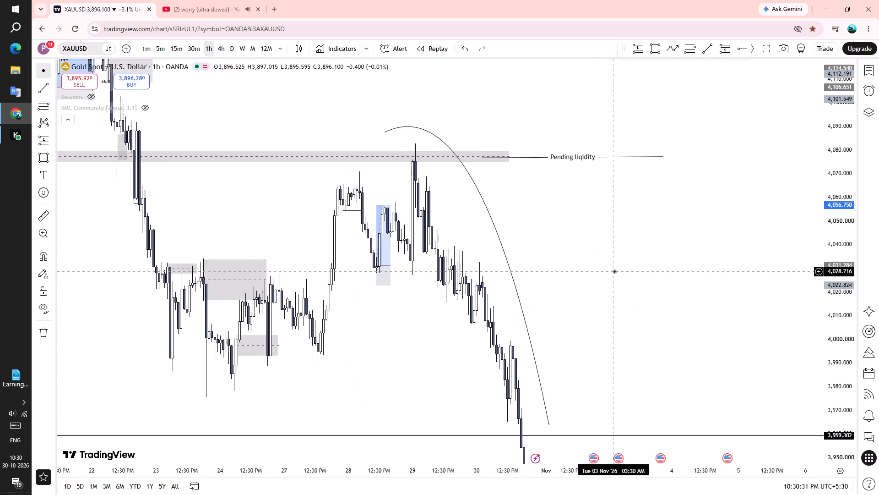
scroll(543, 240, up, 1)
drag(519, 265, 508, 215)
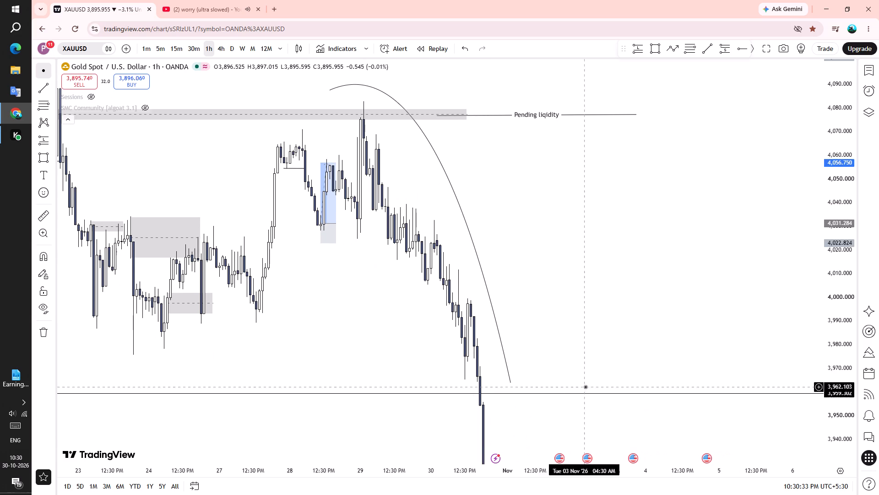
drag(565, 335, 548, 194)
scroll(655, 187, down, 4)
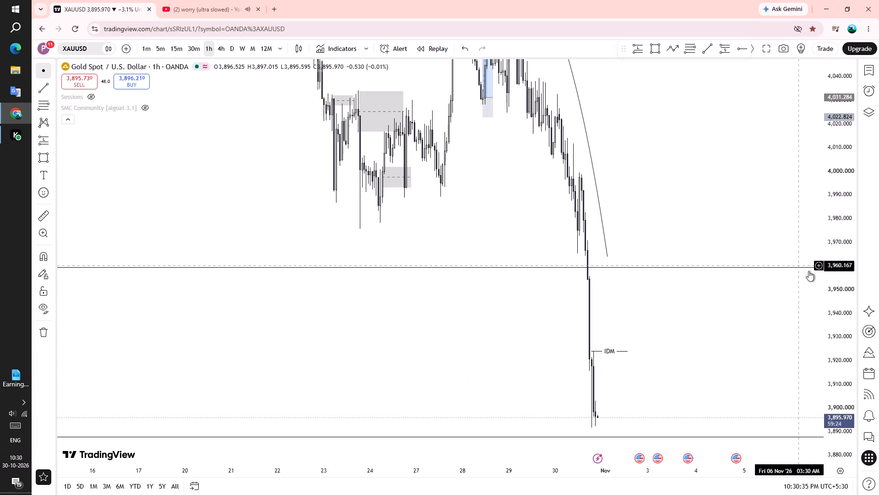
drag(843, 244, 851, 370)
scroll(597, 196, up, 1)
drag(631, 165, 591, 297)
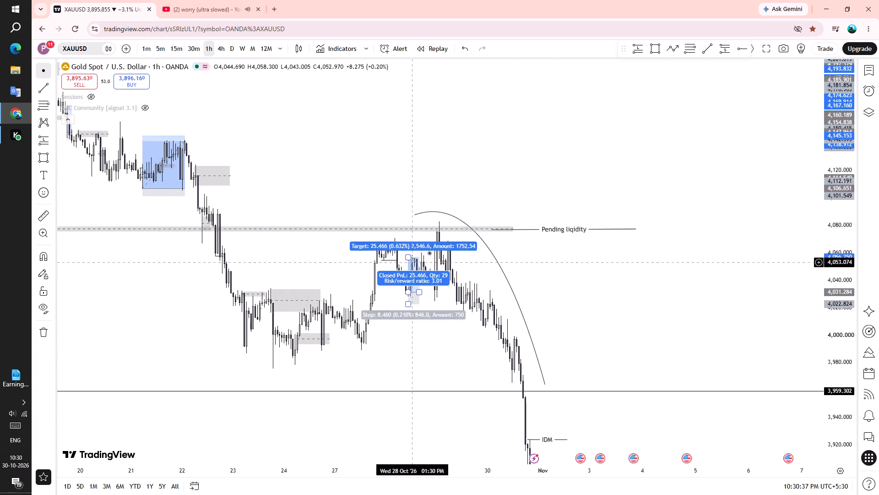
drag(444, 189, 414, 138)
click(414, 138)
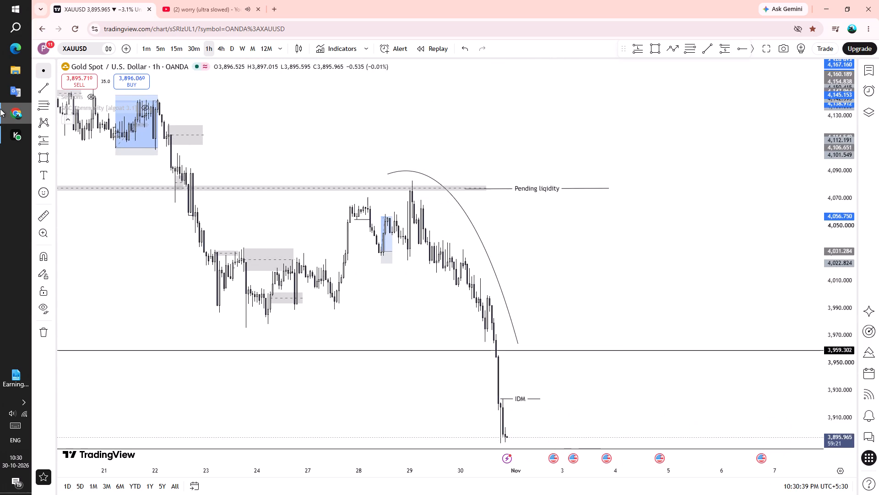
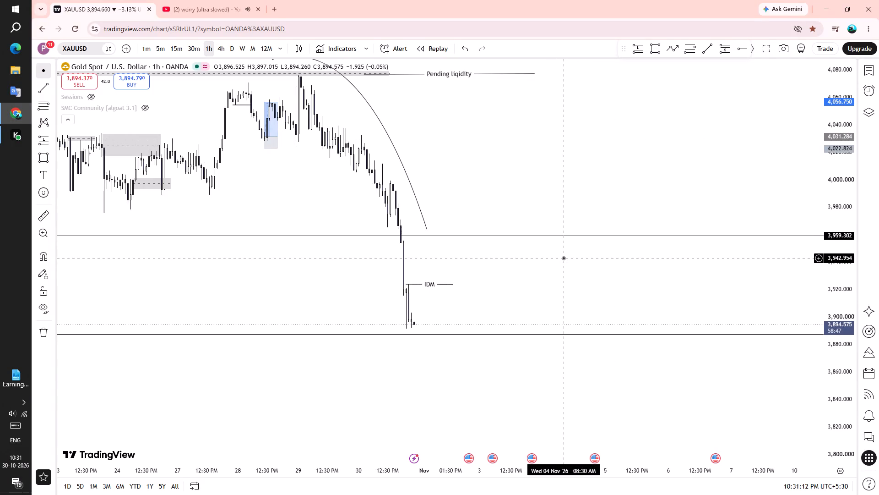
Examine the 1-hour XAUUSD decline from 21 October through the Pending liqidity zone to the lowest horizontal line.
scroll(592, 235, down, 2)
drag(624, 277, 734, 275)
scroll(740, 279, down, 4)
drag(842, 265, 827, 346)
scroll(648, 372, up, 2)
drag(659, 357, 592, 361)
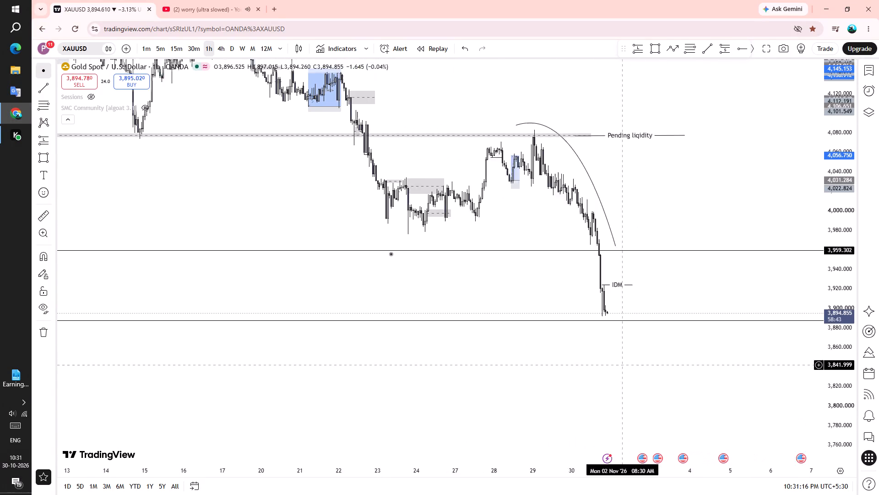
Switch to the YouTube video and look through its recommended videos for other music.
click(217, 0)
scroll(497, 368, down, 1)
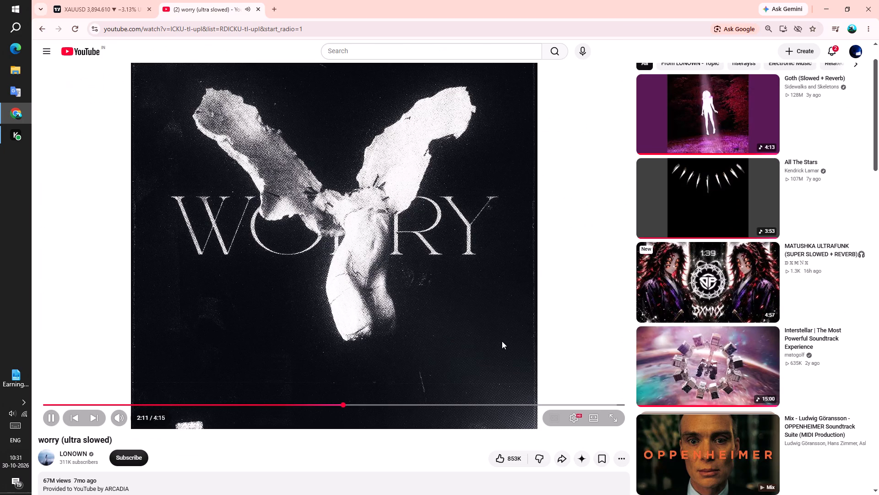
scroll(678, 228, up, 2)
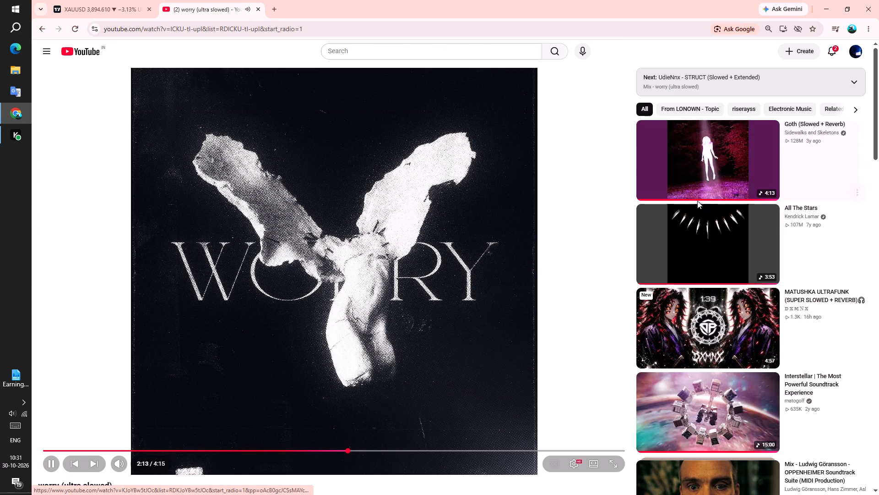
scroll(699, 197, down, 5)
scroll(693, 261, down, 2)
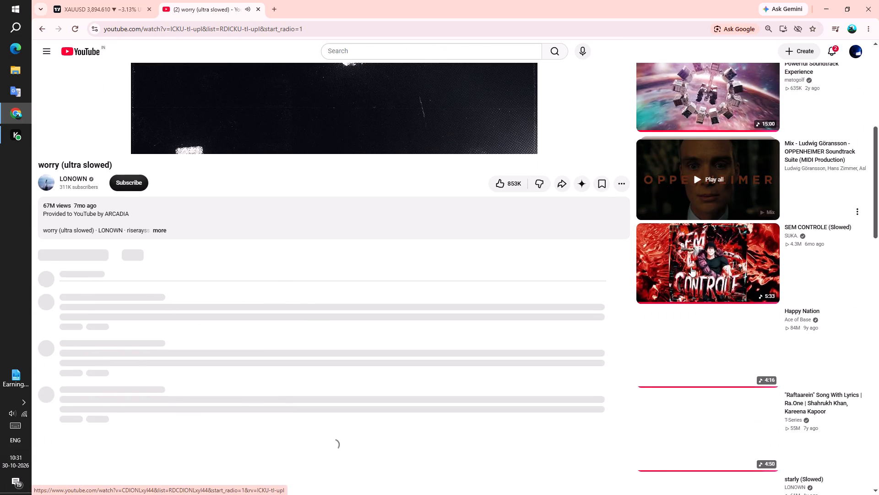
scroll(691, 273, down, 2)
scroll(673, 320, down, 3)
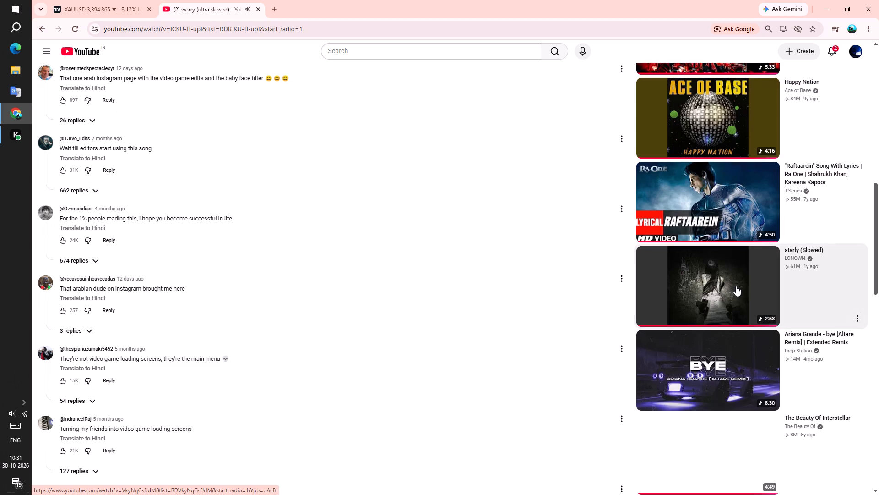
scroll(787, 380, down, 3)
scroll(609, 308, down, 2)
scroll(646, 412, down, 2)
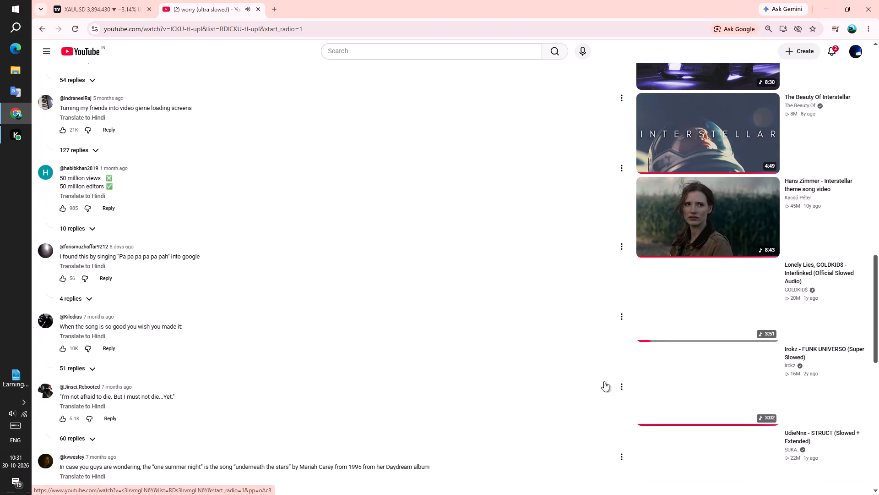
scroll(595, 340, down, 6)
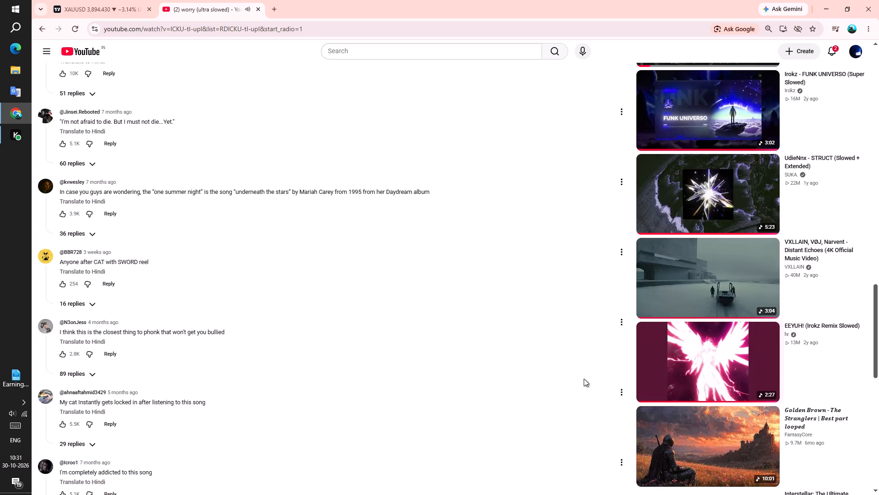
scroll(558, 354, down, 5)
scroll(518, 347, down, 2)
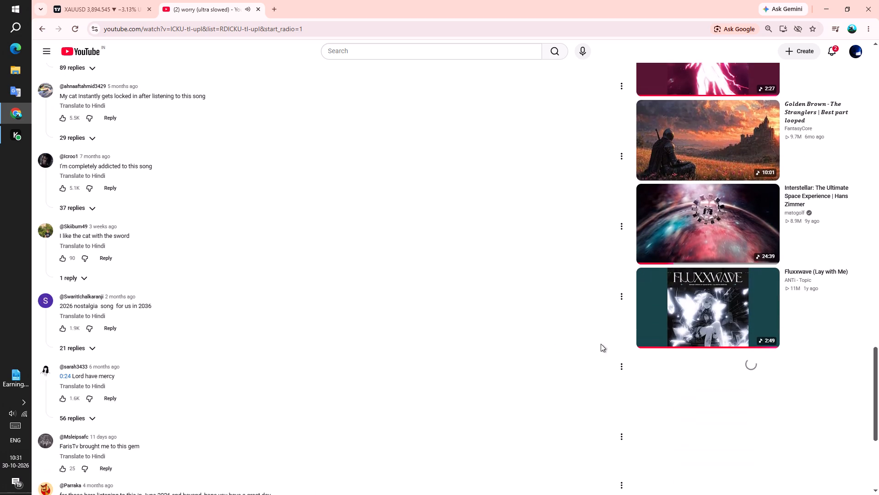
scroll(515, 340, down, 3)
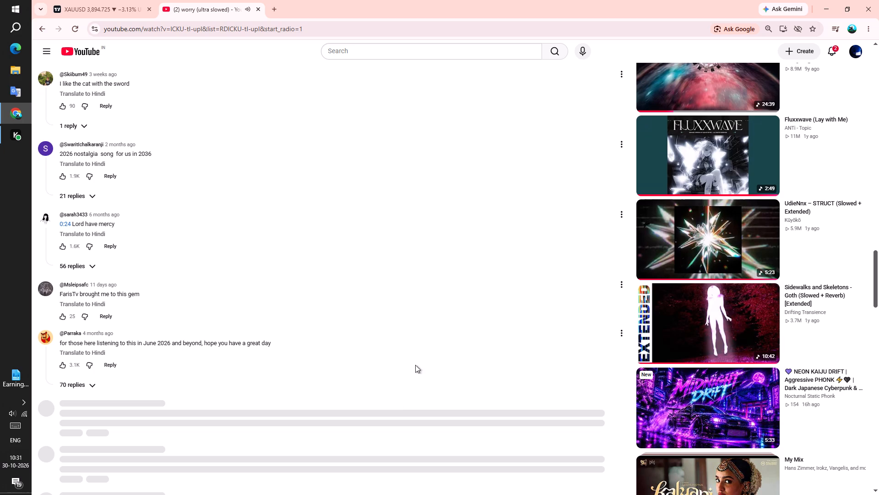
Search YouTube for "phonk".
click(400, 52)
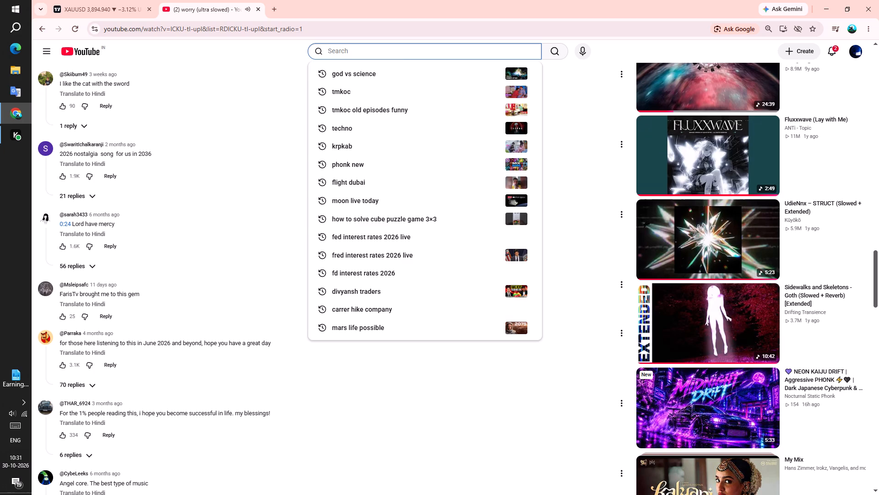
text(phobn)
key(BackSpace)
key(BackSpace)
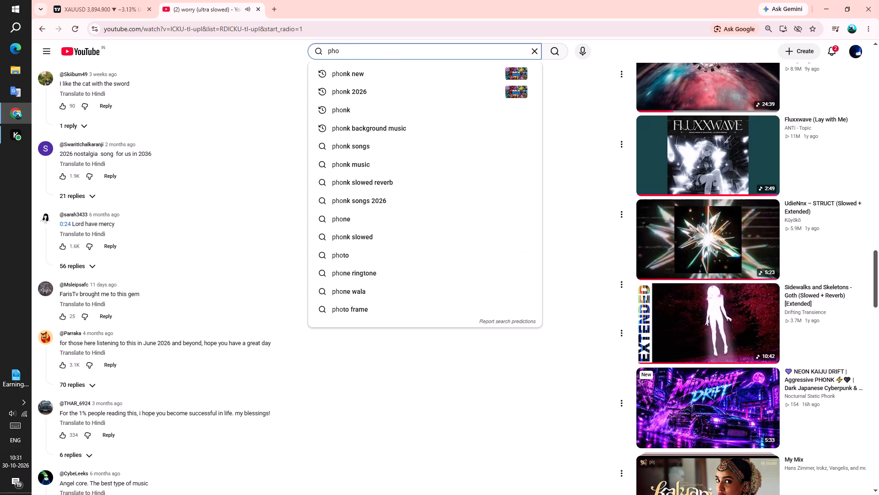
text(nk)
key(space)
key(Return)
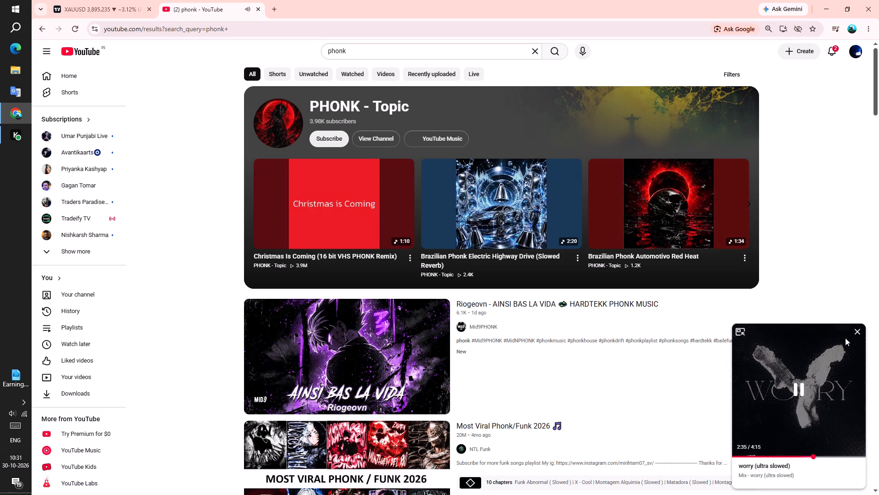
Close the miniplayer of the previous song and play the "Most Viral Phonk/Funk 2026" video from the search results.
click(857, 332)
scroll(341, 247, down, 4)
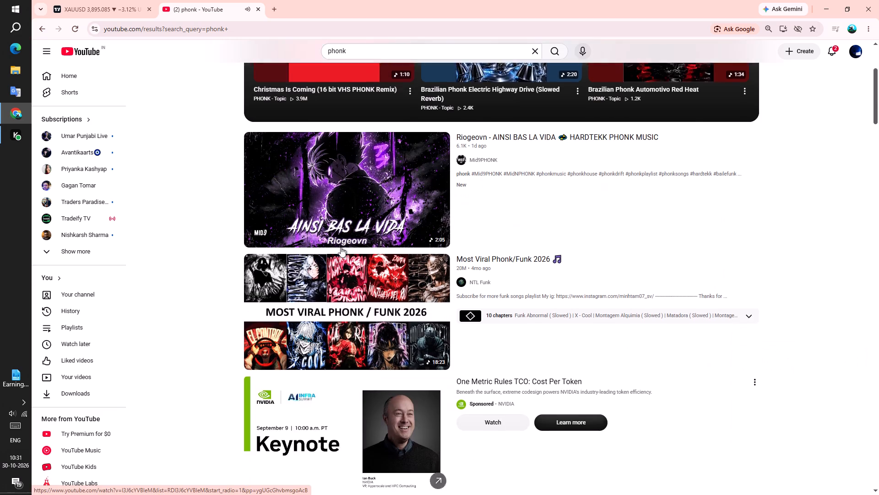
scroll(423, 280, down, 2)
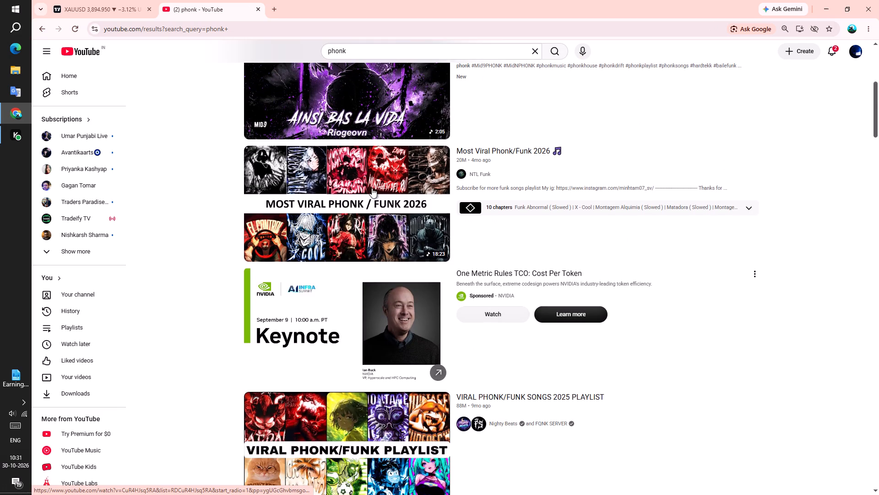
click(372, 188)
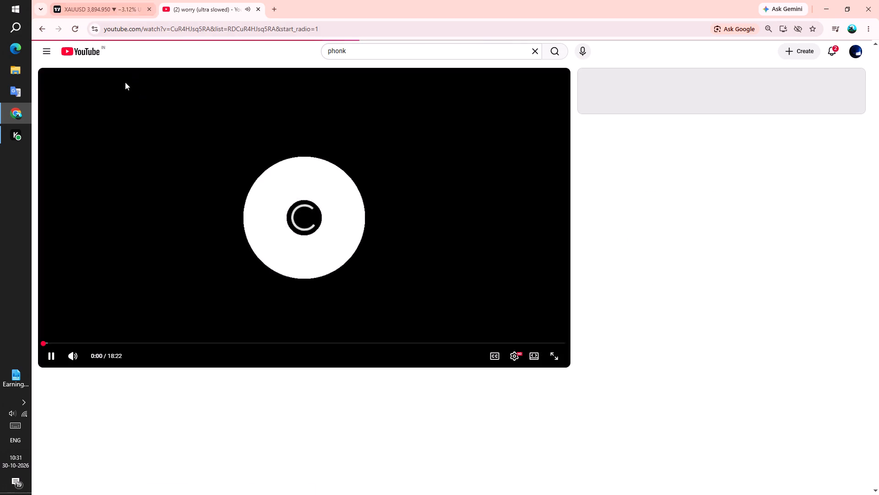
Return to the 1-hour XAUUSD chart and examine the late-October fall from the Pending liqidity zone past the IDM mark.
click(104, 3)
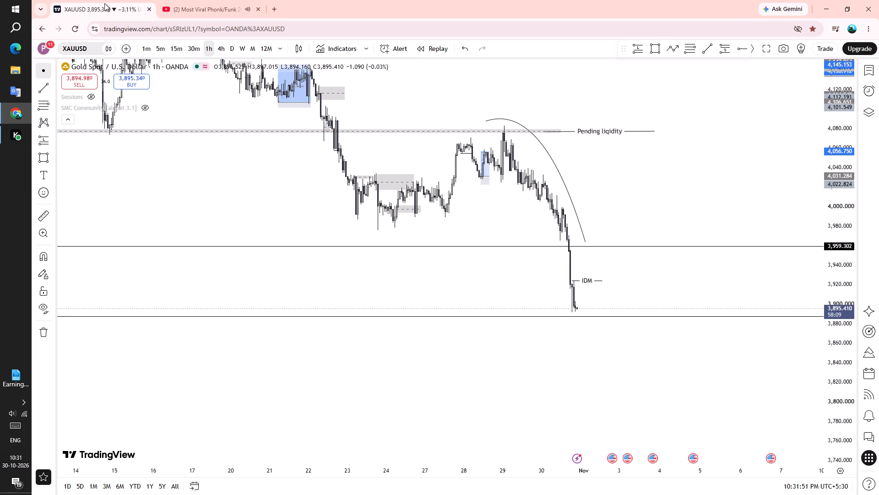
drag(553, 373, 529, 327)
scroll(469, 335, up, 2)
drag(499, 337, 483, 321)
scroll(462, 340, up, 1)
drag(483, 339, 333, 295)
scroll(471, 323, down, 3)
drag(500, 314, 553, 346)
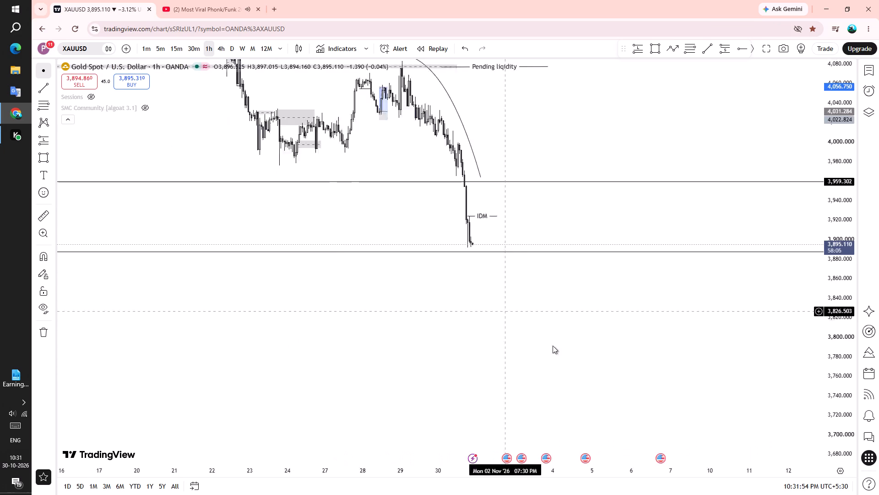
drag(553, 346, 620, 401)
scroll(547, 392, up, 1)
drag(555, 389, 518, 356)
scroll(502, 359, up, 1)
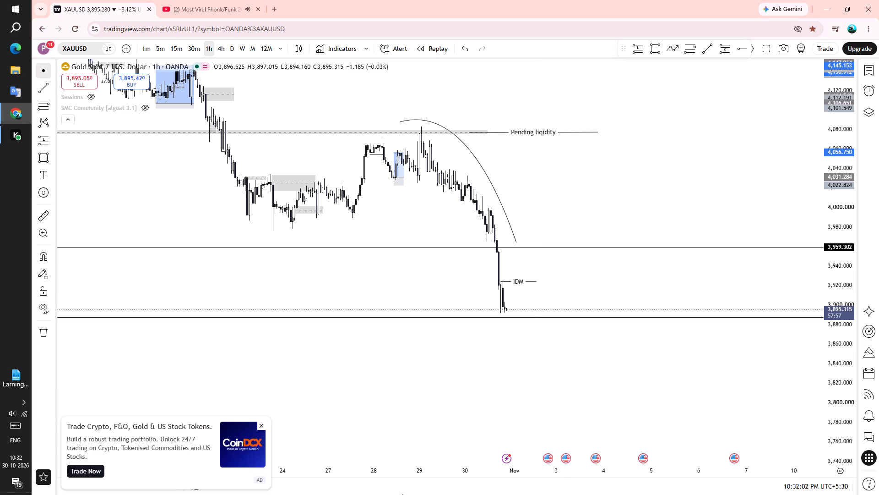
Dismiss the CoinDCX advertisement covering the chart.
click(260, 427)
Examine the longer 1-hour XAUUSD history back to the June and July lows against the 3,959.302 and lowest horizontal lines.
scroll(539, 381, down, 1)
drag(610, 382, 609, 382)
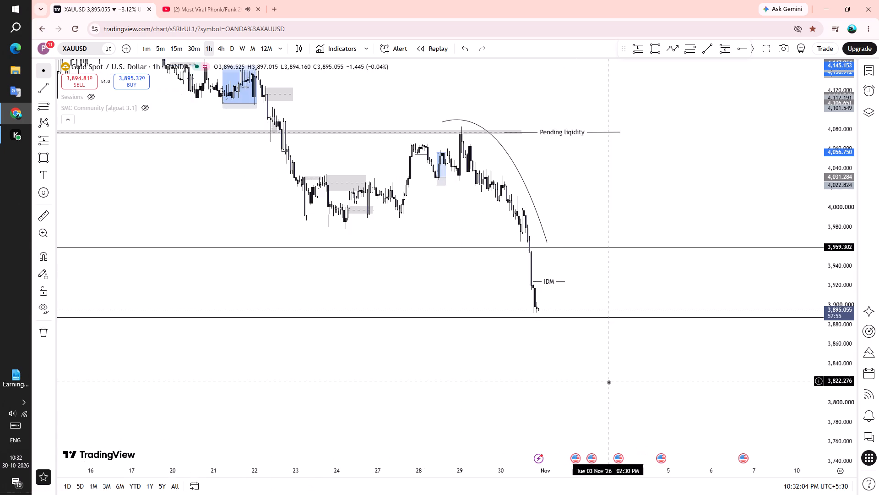
drag(609, 382, 599, 301)
scroll(481, 319, up, 3)
drag(485, 308, 491, 396)
scroll(629, 309, down, 3)
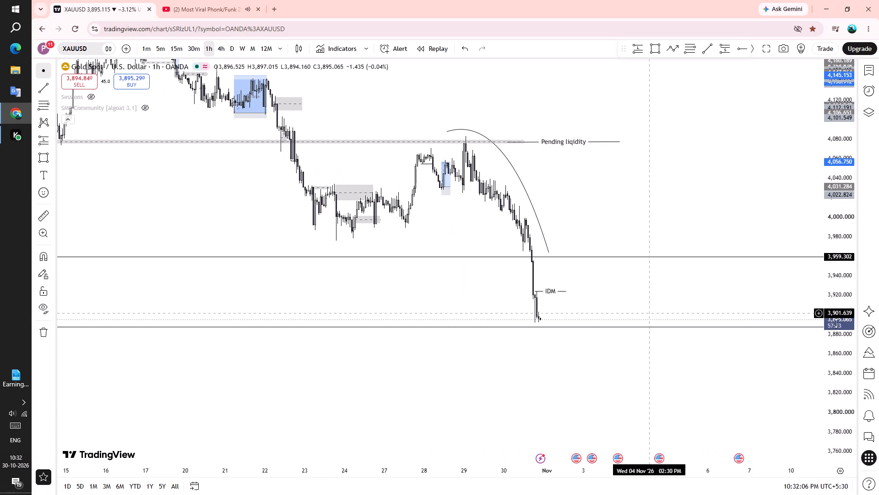
drag(843, 271, 848, 316)
scroll(465, 413, up, 1)
scroll(403, 290, down, 10)
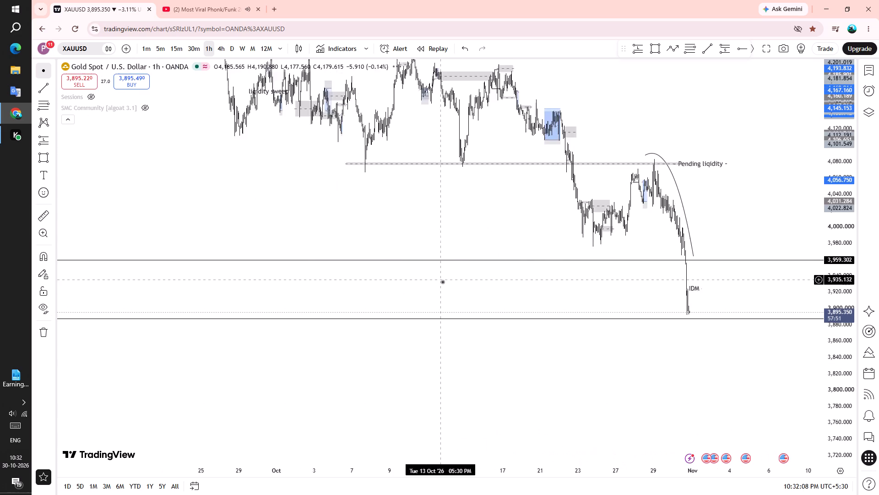
scroll(443, 282, down, 9)
drag(845, 245, 844, 313)
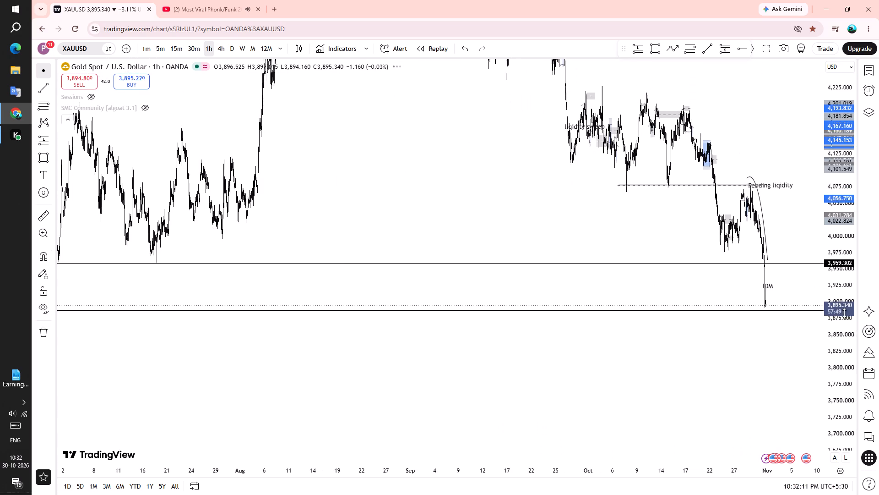
drag(844, 313, 824, 381)
scroll(510, 307, down, 7)
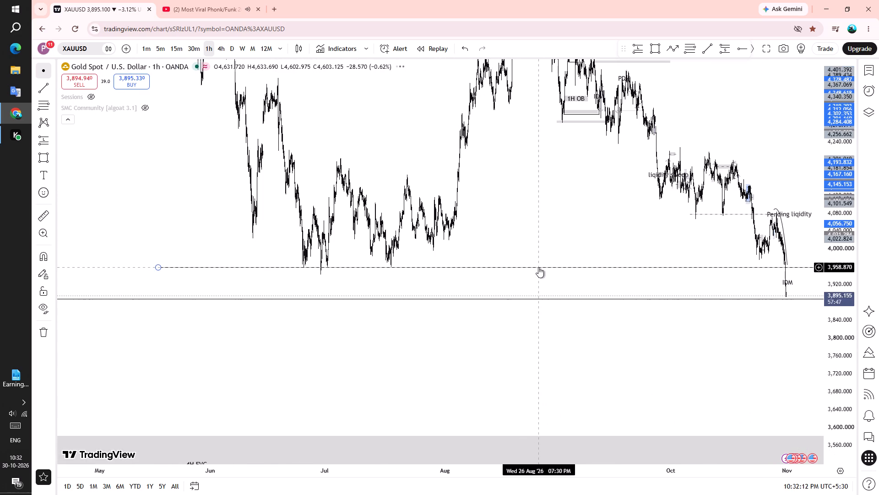
scroll(452, 326, up, 2)
scroll(425, 370, up, 4)
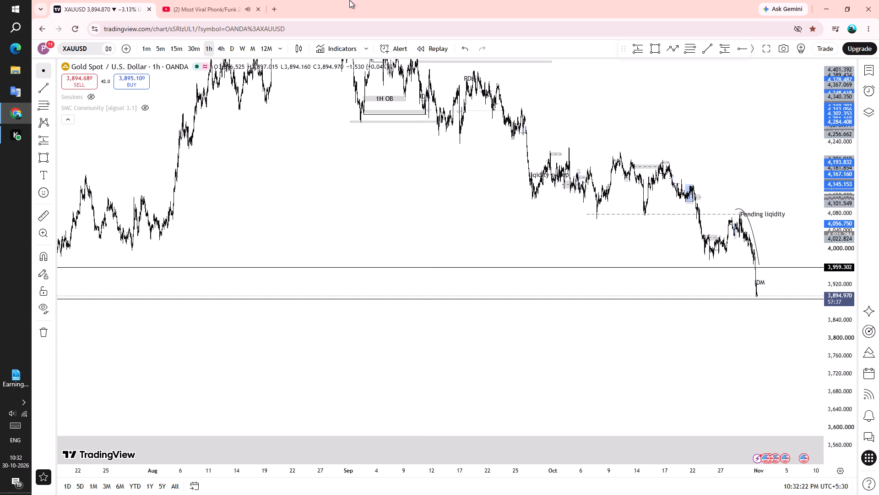
Examine the October XAUUSD swings from the liquidity sweep label down to the IDM mark at different zooms.
scroll(714, 370, up, 2)
drag(740, 355, 634, 331)
scroll(780, 380, up, 1)
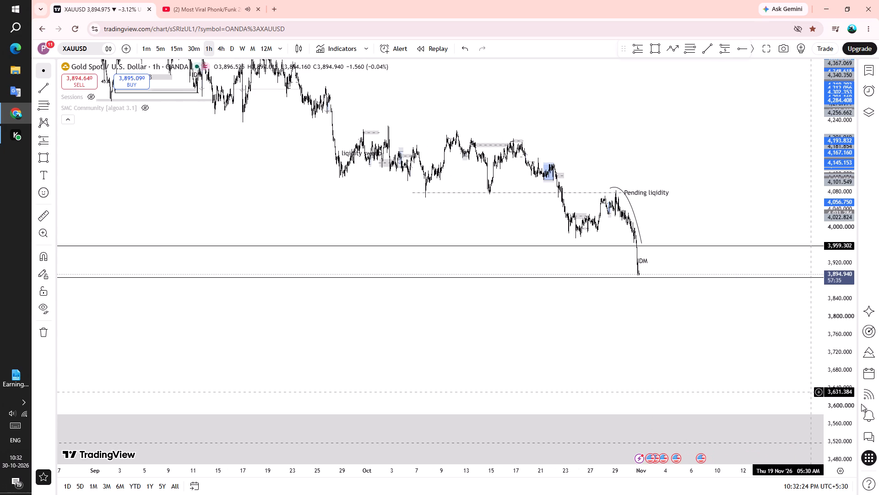
drag(843, 403, 836, 346)
scroll(608, 351, up, 3)
drag(575, 348, 771, 390)
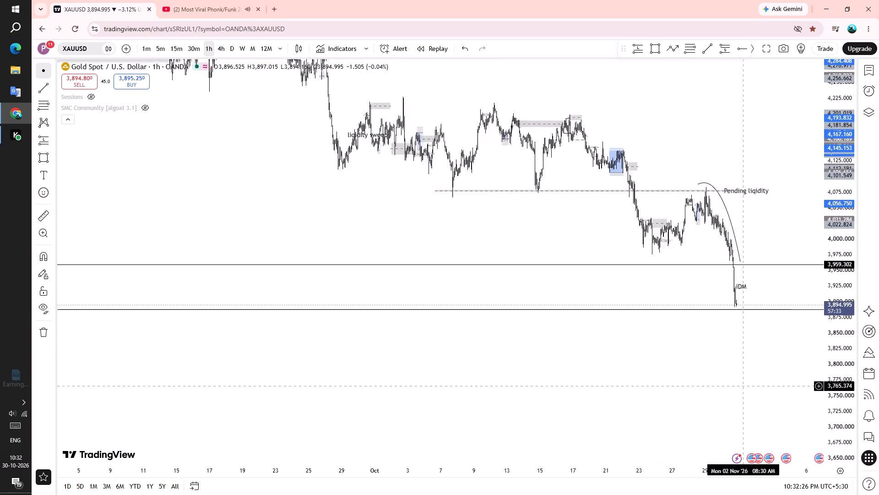
drag(771, 390, 782, 366)
scroll(741, 376, up, 3)
drag(838, 412, 853, 253)
scroll(712, 369, up, 5)
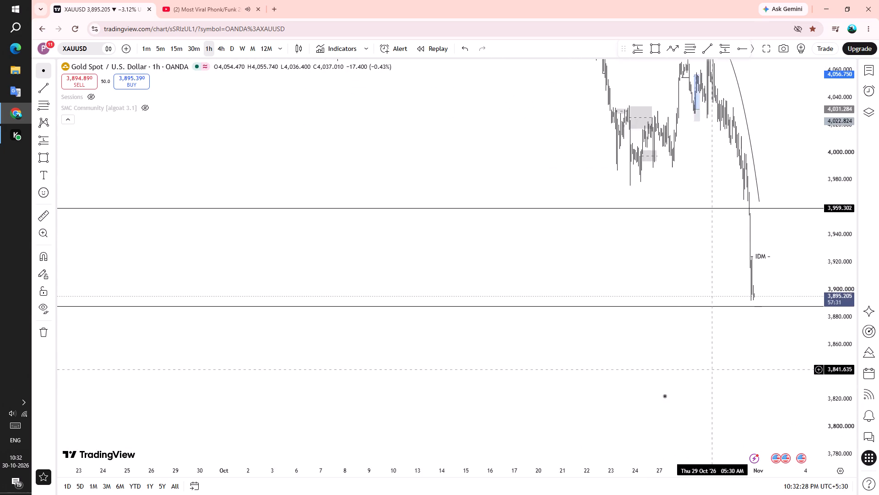
scroll(687, 390, up, 5)
drag(743, 396, 661, 338)
drag(652, 322, 698, 422)
scroll(666, 367, up, 2)
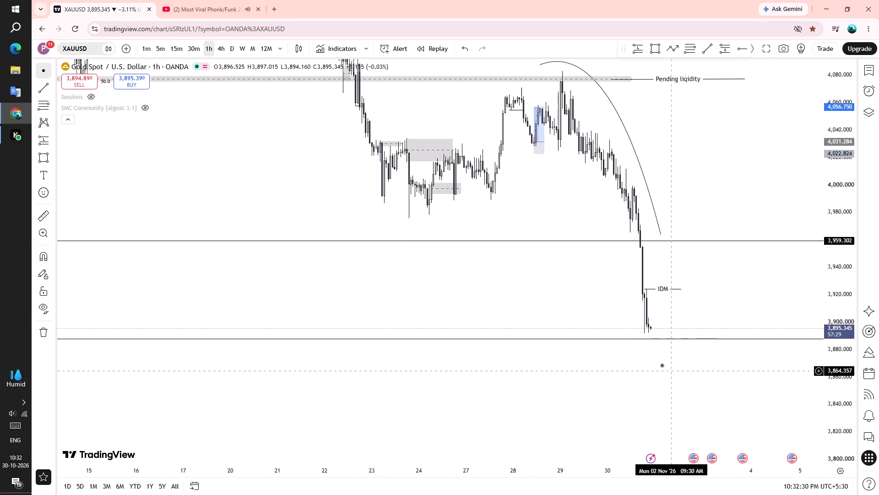
scroll(662, 365, up, 1)
drag(713, 375, 664, 368)
scroll(749, 369, down, 3)
drag(846, 309, 833, 381)
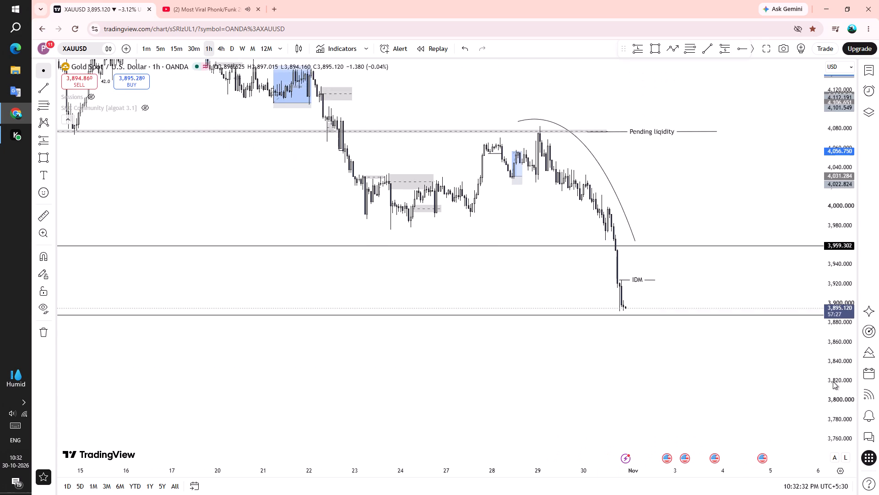
Examine the latest 1-hour candles between the IDM mark and the lowest horizontal line, relative to the curve and Pending liqidity zone.
scroll(766, 372, down, 3)
scroll(586, 346, up, 3)
drag(668, 366, 641, 350)
drag(651, 357, 598, 381)
scroll(541, 368, up, 1)
drag(571, 380, 544, 373)
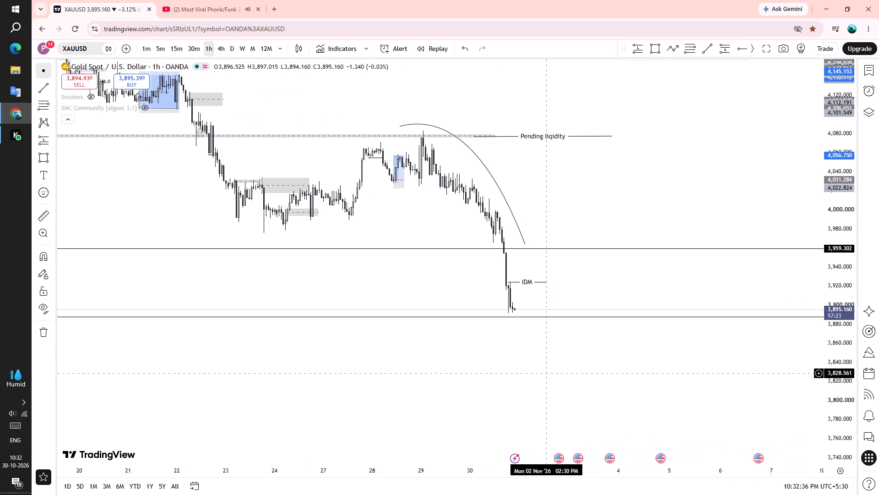
drag(544, 373, 507, 368)
scroll(648, 340, down, 2)
drag(645, 343, 627, 362)
scroll(528, 365, up, 2)
drag(498, 379, 505, 383)
drag(520, 402, 523, 396)
click(523, 396)
click(524, 395)
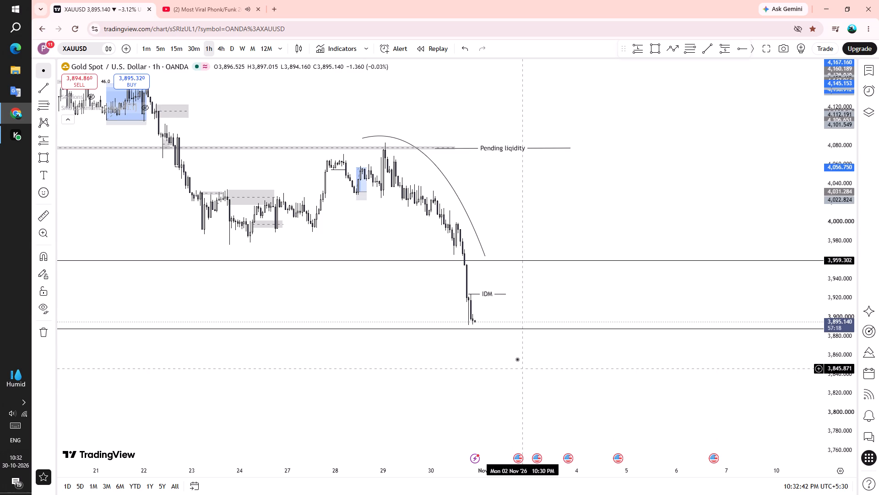
drag(487, 361, 499, 357)
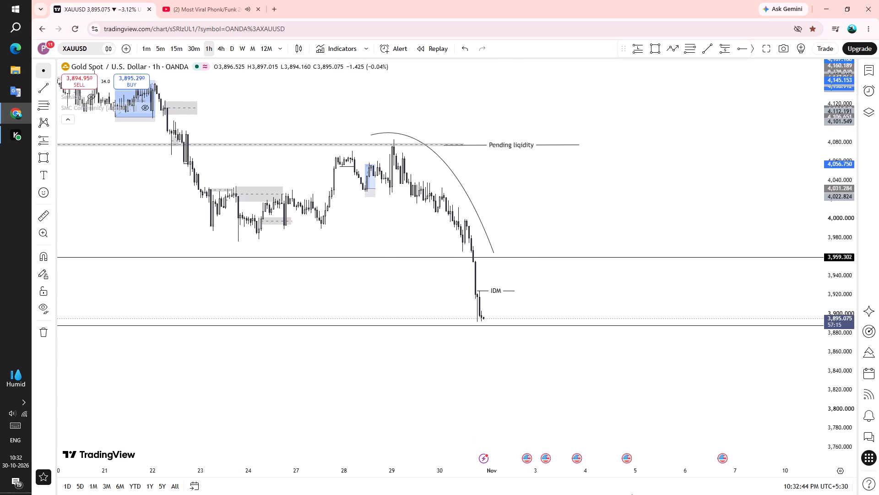
drag(576, 406, 559, 378)
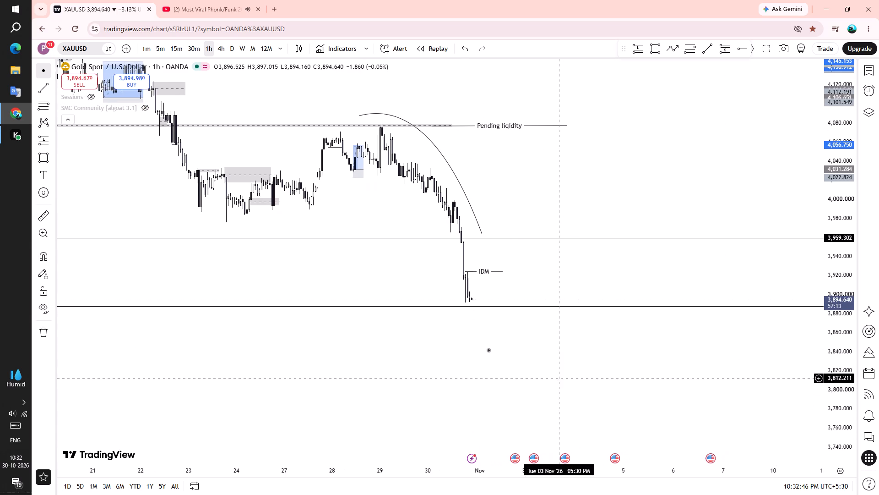
scroll(486, 348, down, 3)
drag(839, 373, 746, 380)
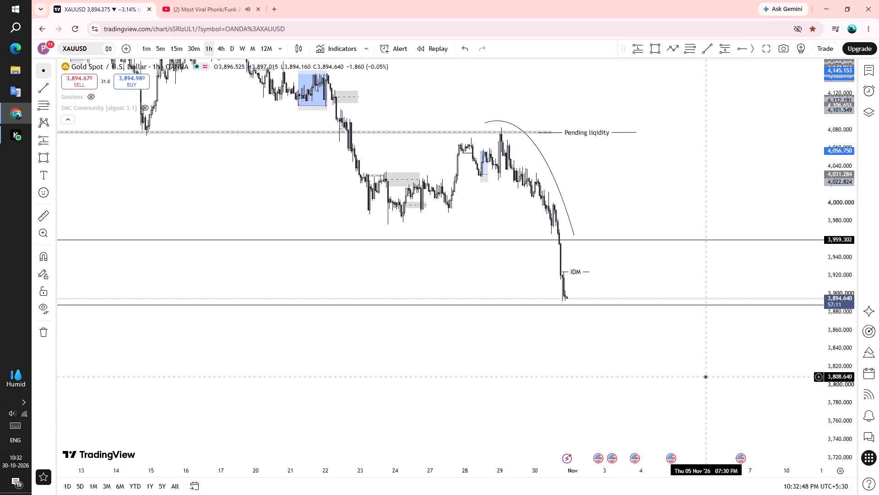
scroll(601, 369, up, 2)
drag(833, 326, 838, 377)
scroll(566, 357, up, 2)
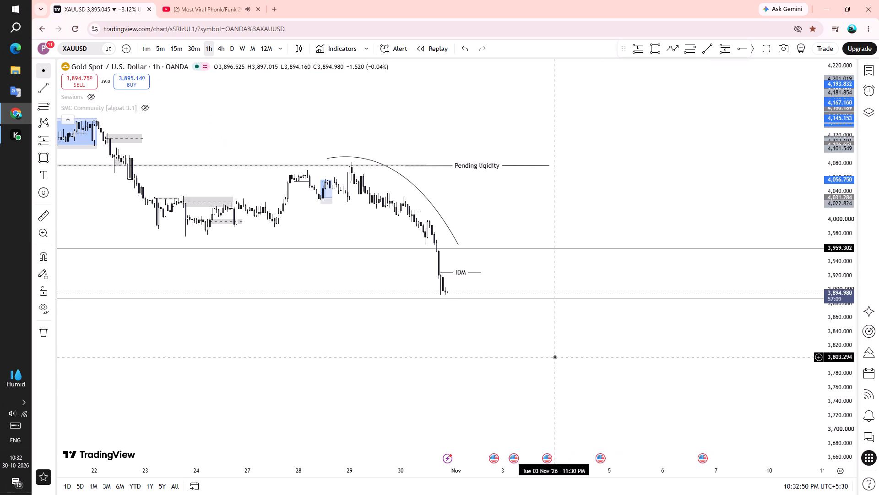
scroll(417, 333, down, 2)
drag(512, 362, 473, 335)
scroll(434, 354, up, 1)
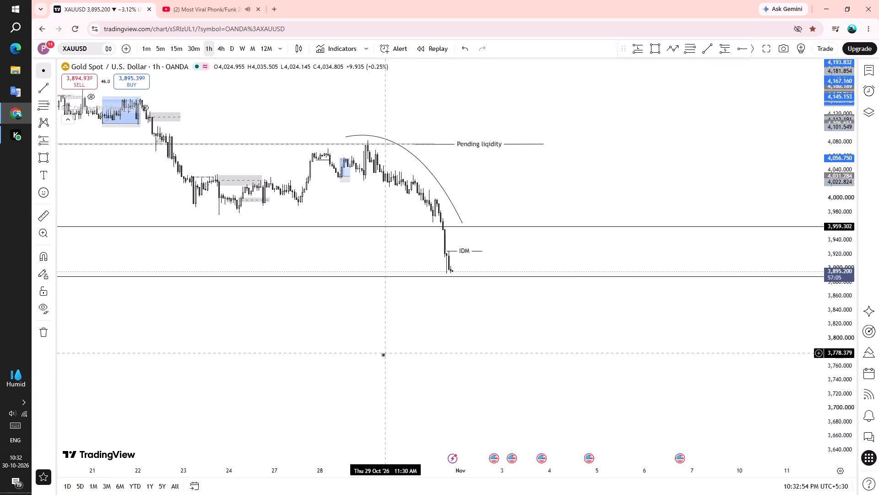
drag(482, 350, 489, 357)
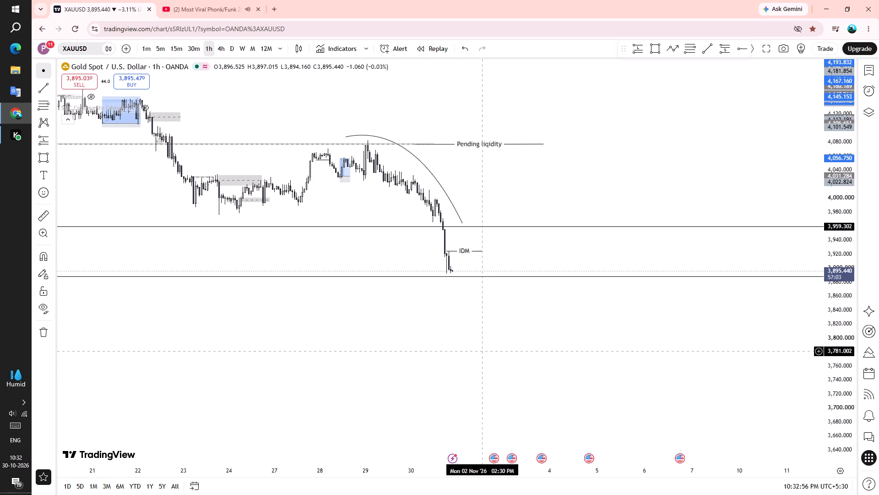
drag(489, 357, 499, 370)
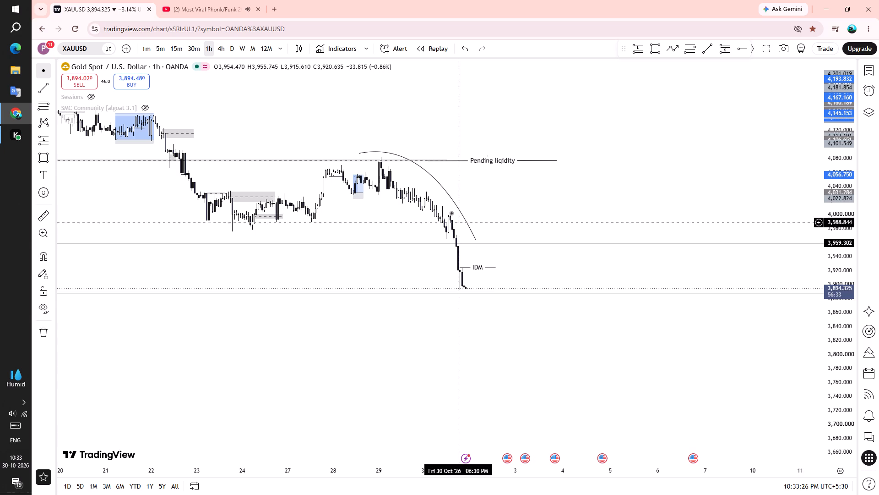
Examine the 1-hour October price swings around the marked grey and blue zones above the Pending liqidity level.
drag(505, 327, 597, 348)
scroll(558, 313, down, 3)
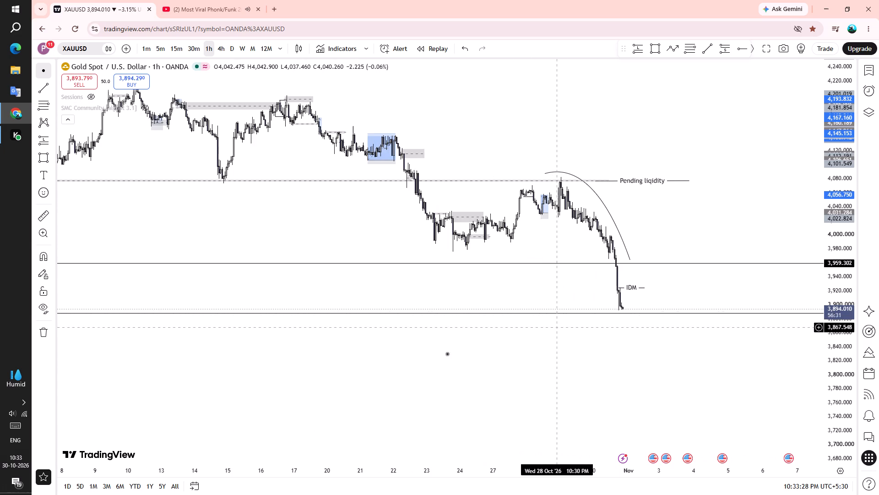
drag(305, 153, 570, 280)
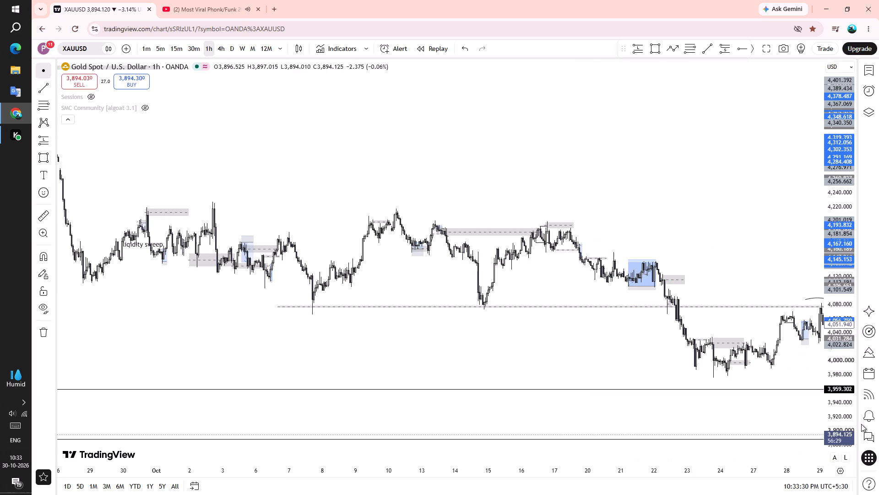
drag(833, 413, 755, 152)
scroll(557, 239, up, 3)
scroll(512, 235, up, 2)
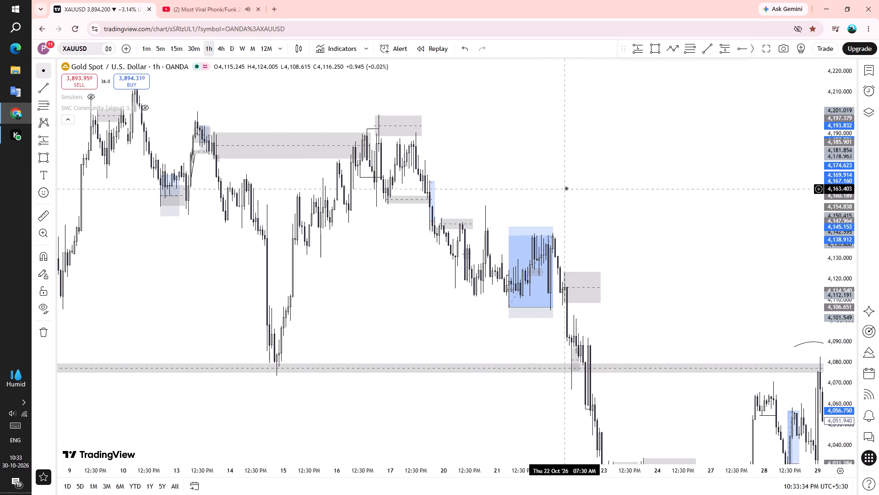
scroll(566, 190, up, 2)
scroll(538, 226, down, 3)
drag(653, 278, 660, 265)
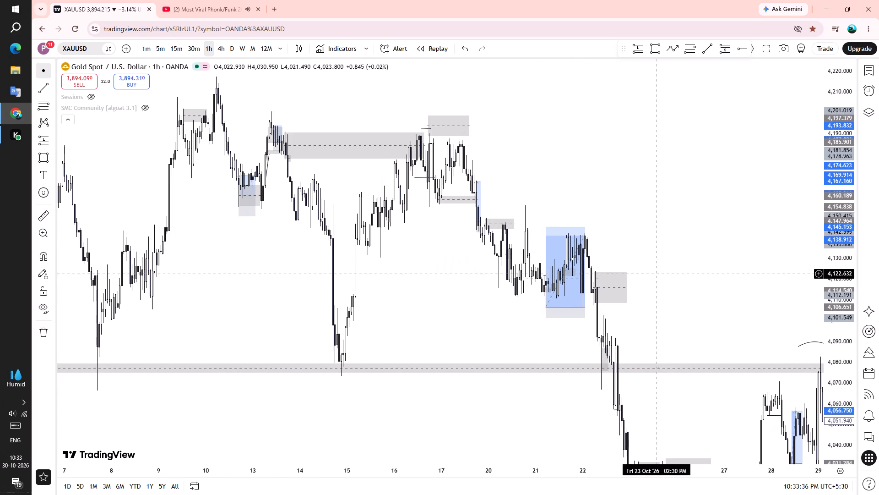
drag(660, 265, 660, 263)
scroll(737, 266, up, 2)
drag(668, 196, 569, 198)
scroll(561, 194, up, 1)
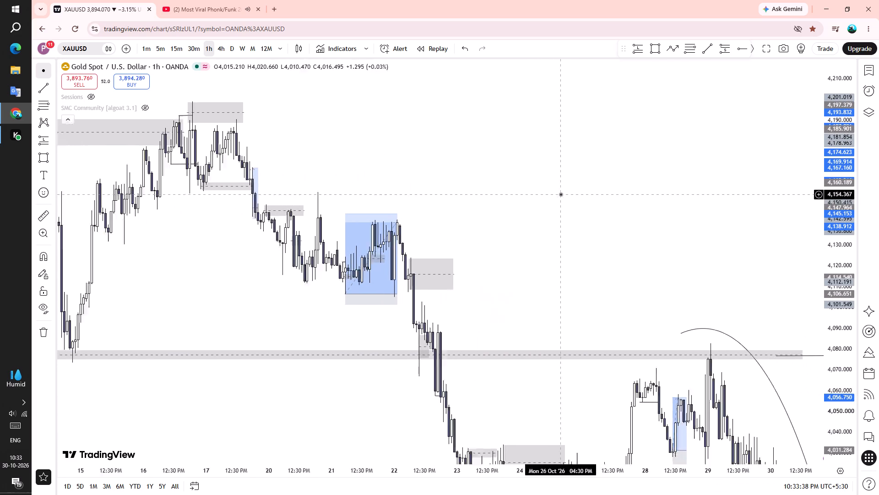
drag(479, 186, 560, 178)
drag(551, 150, 570, 164)
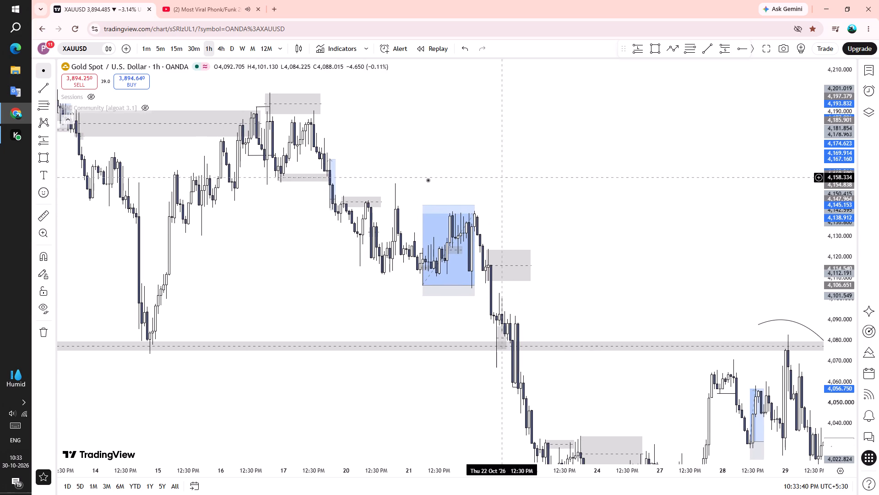
Show the SMC Community [algoat 3.1] indicator on the chart, leaving the Sessions indicator hidden.
click(94, 98)
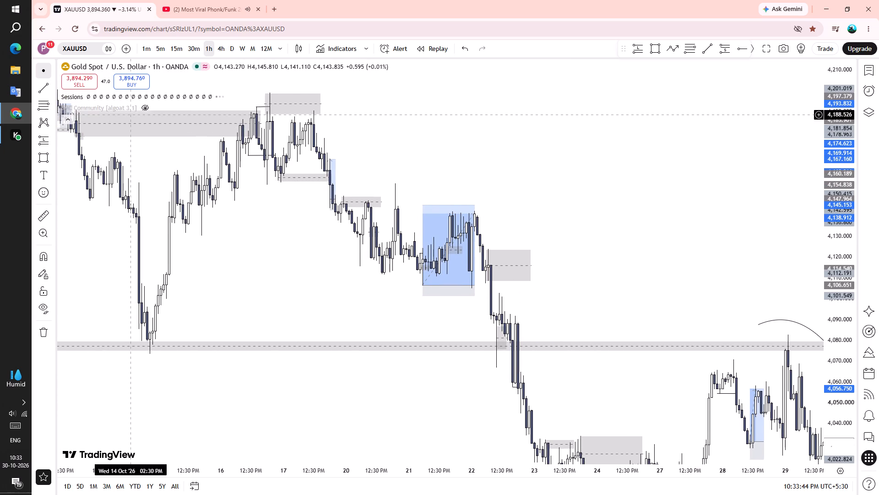
click(145, 108)
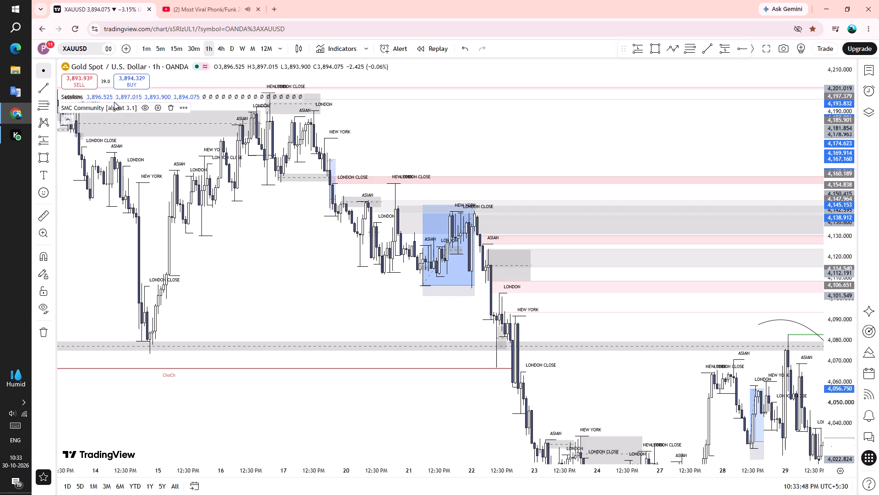
click(93, 96)
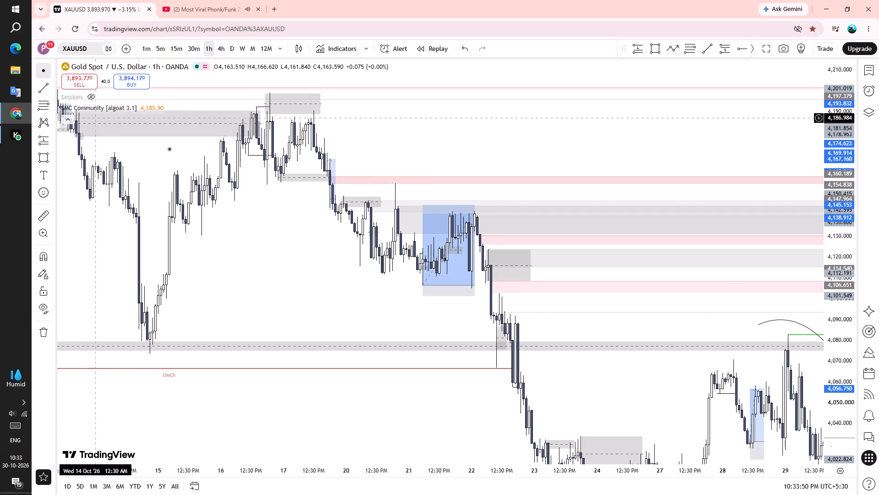
Examine the indicator's 1-hour OB and FVG zones above the Pending liqidity level and the Strong Swing High.
drag(259, 251, 217, 229)
scroll(576, 220, down, 4)
scroll(409, 277, up, 2)
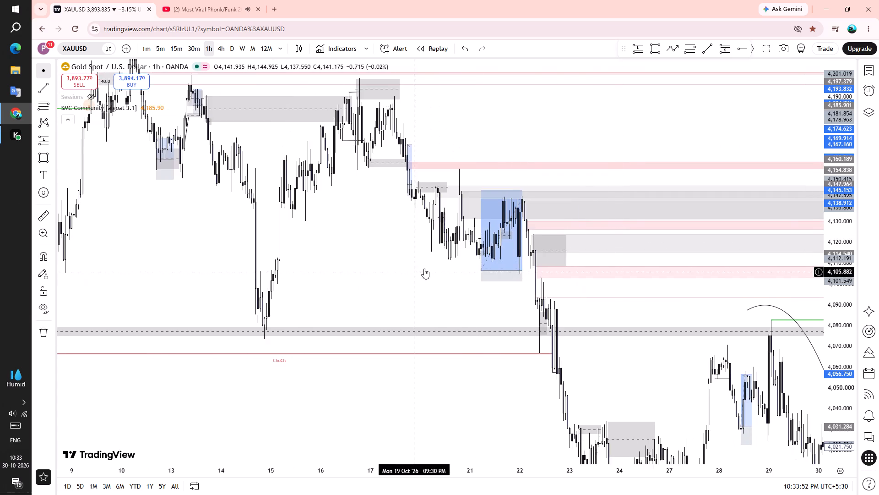
scroll(387, 264, up, 2)
drag(605, 308, 366, 266)
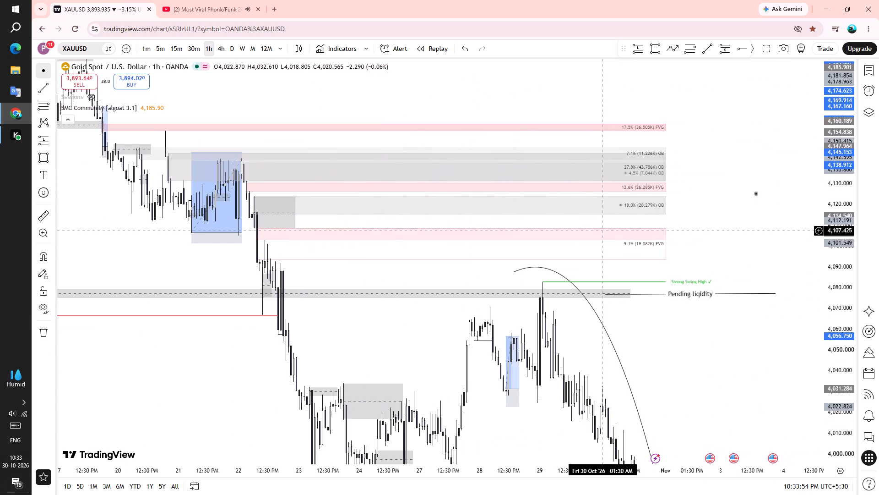
scroll(717, 225, up, 1)
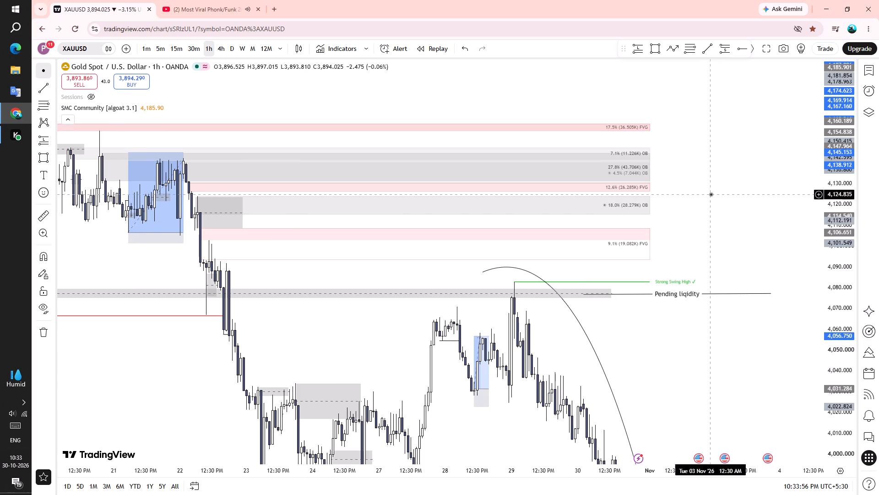
scroll(711, 199, down, 2)
scroll(513, 182, down, 2)
Switch the chart to the 4-hour timeframe and examine the drop from the upper OB and FVG zones to the Weak Swing Low.
click(222, 49)
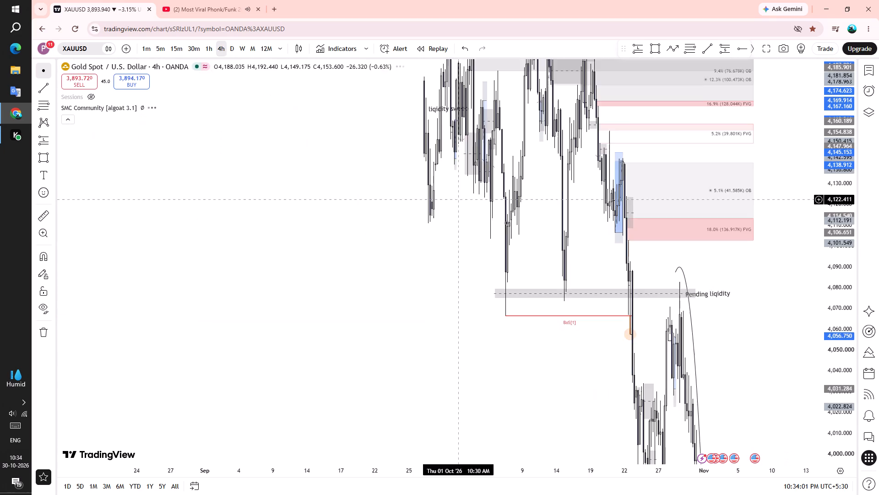
scroll(533, 255, up, 3)
scroll(594, 285, up, 4)
scroll(663, 304, up, 3)
drag(696, 341, 681, 214)
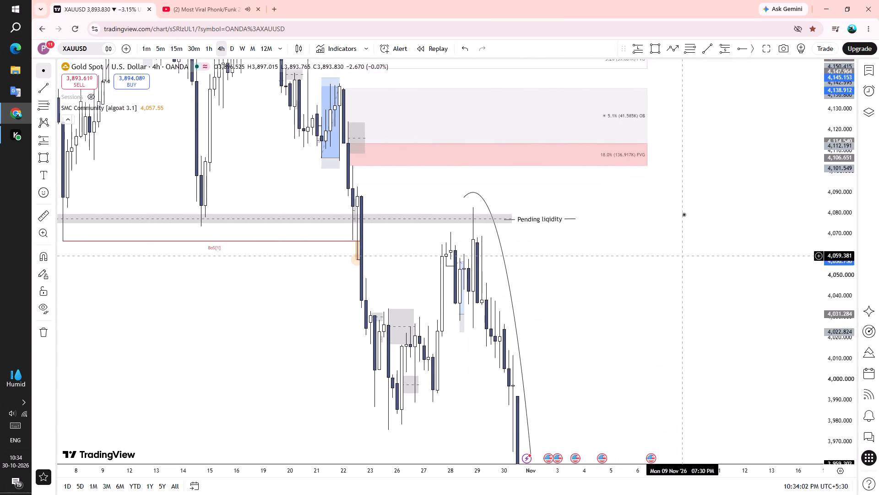
drag(690, 300, 694, 275)
scroll(769, 263, down, 3)
drag(841, 178, 842, 347)
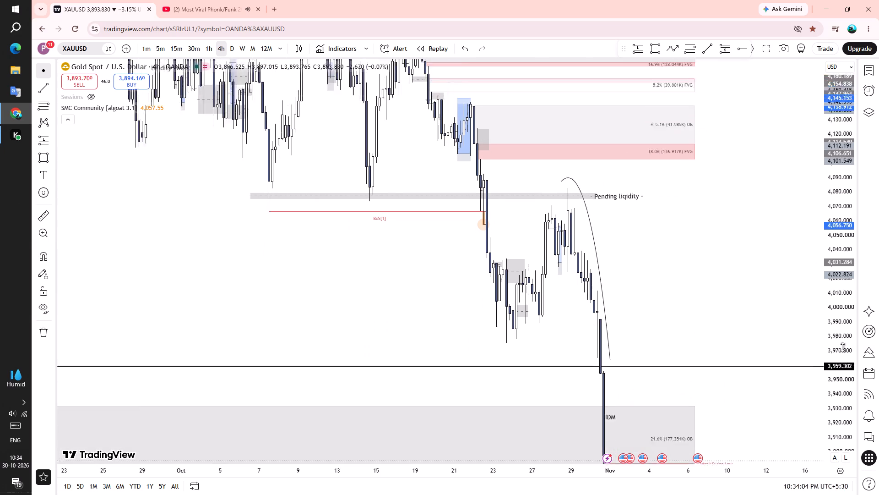
drag(842, 347, 835, 385)
scroll(785, 277, down, 4)
drag(781, 249, 708, 250)
drag(740, 239, 700, 252)
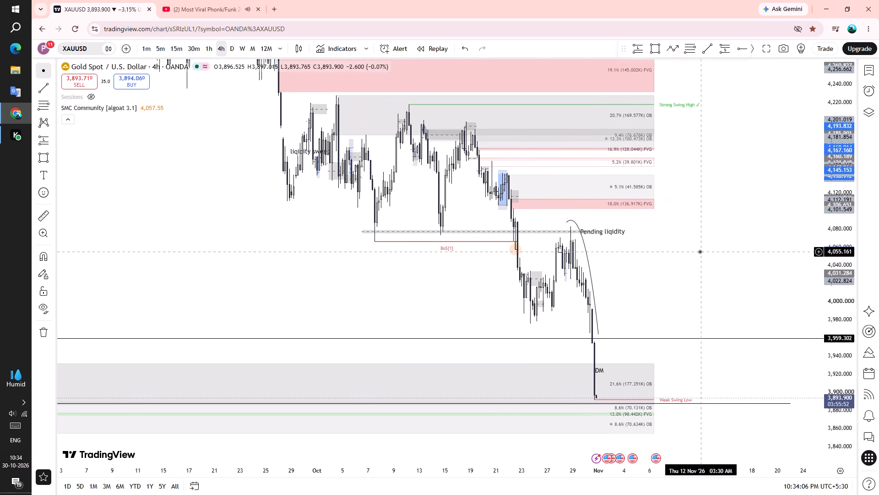
Compare the 4-hour supply zones below the Strong Swing High with the order blocks around and beneath the Weak Swing Low.
drag(700, 291, 662, 253)
drag(700, 279, 663, 259)
drag(679, 209, 691, 313)
click(682, 282)
drag(679, 302, 667, 267)
drag(681, 227, 684, 243)
drag(700, 313, 715, 422)
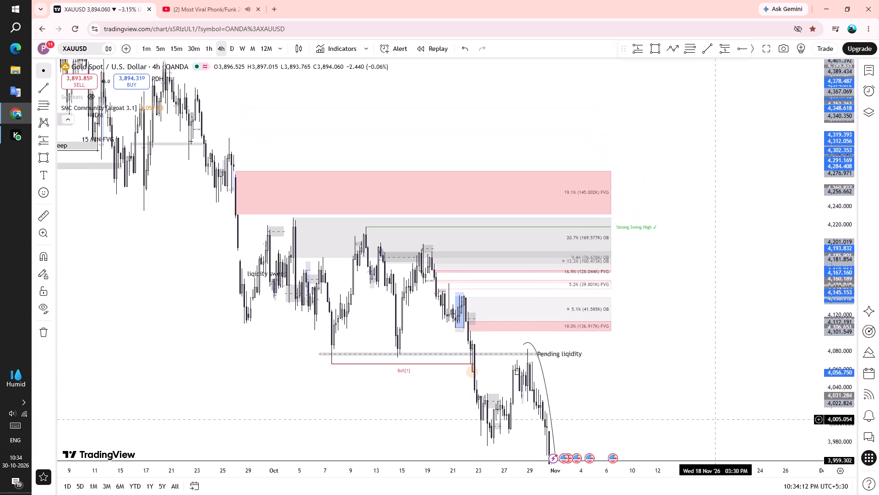
drag(715, 422, 674, 219)
drag(668, 401, 679, 379)
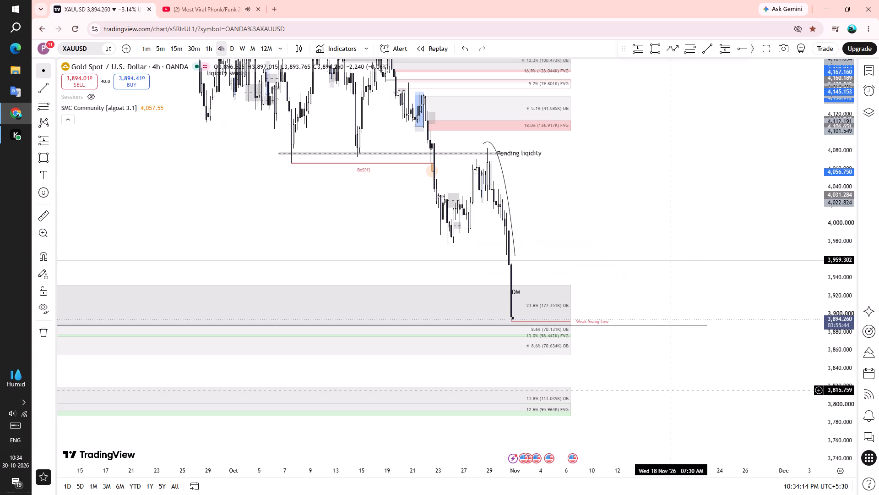
Examine the 4-hour OB and FVG zones directly beneath the Weak Swing Low, down to the 3,790 area.
drag(679, 379, 719, 348)
drag(838, 415, 813, 298)
scroll(663, 387, up, 3)
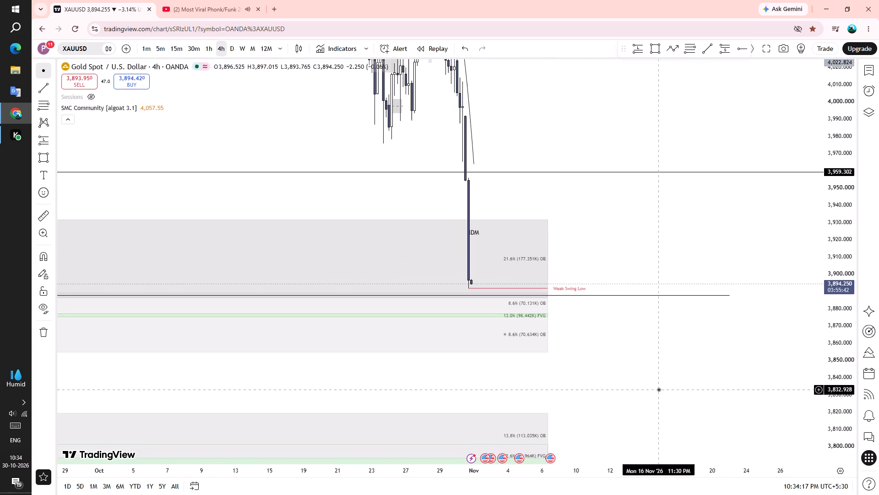
drag(661, 393, 690, 319)
scroll(633, 341, up, 3)
drag(624, 311, 629, 340)
drag(597, 329, 610, 311)
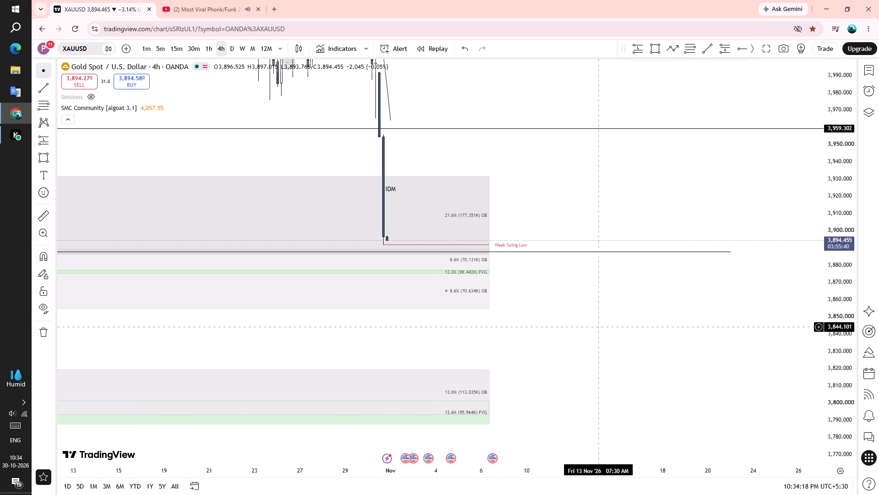
drag(610, 311, 614, 308)
scroll(652, 330, down, 2)
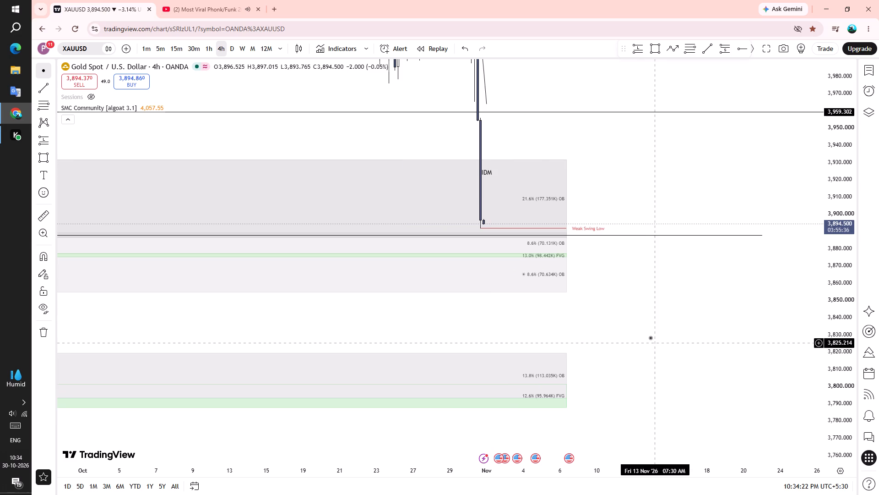
scroll(642, 317, down, 1)
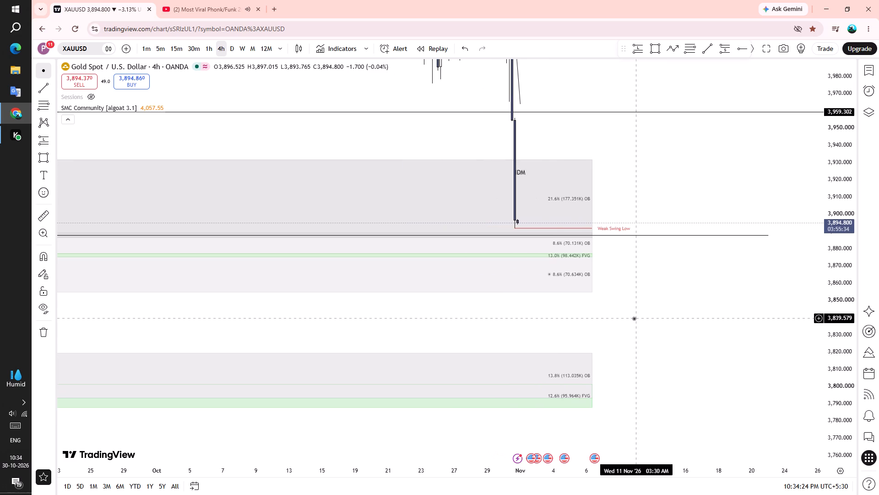
scroll(634, 319, down, 3)
drag(702, 365, 709, 265)
scroll(742, 292, down, 3)
scroll(763, 372, down, 2)
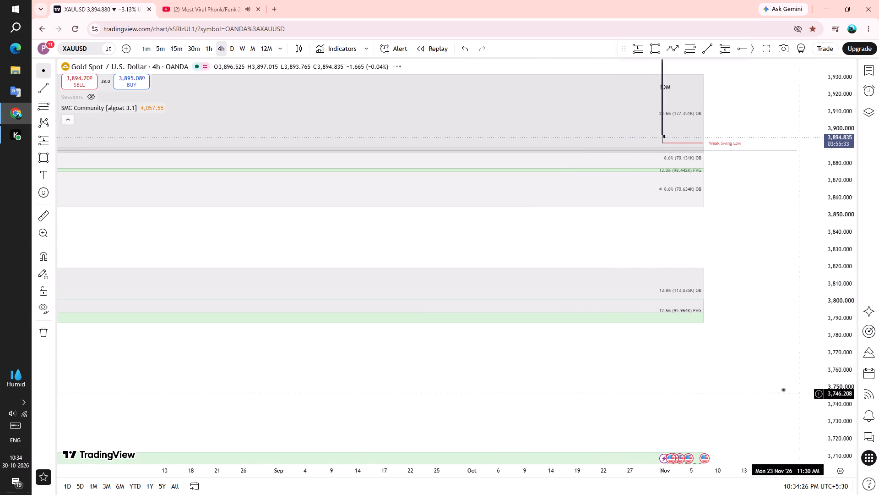
Examine the deeper 4-hour FVG zones down to the 4H FVG box, including the 2025 rally where they originate.
drag(756, 402, 707, 107)
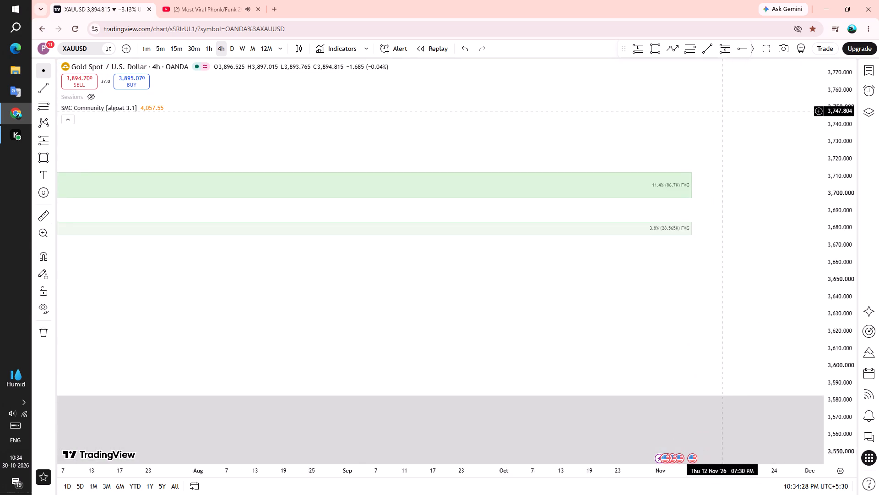
drag(707, 107, 641, 66)
scroll(700, 201, down, 9)
drag(830, 249, 824, 487)
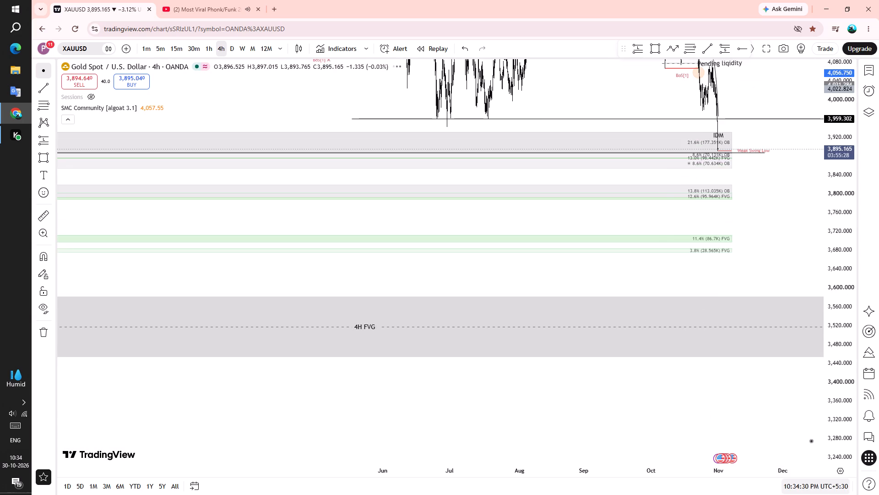
scroll(671, 313, down, 12)
scroll(579, 267, down, 8)
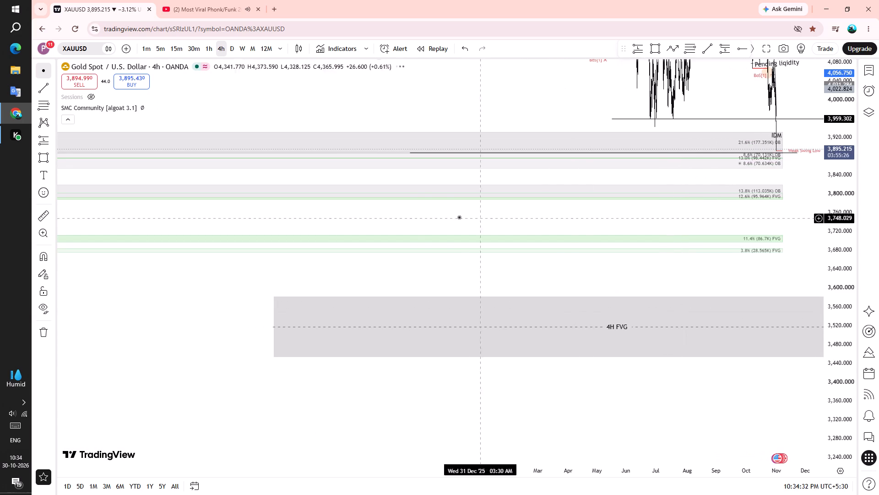
scroll(459, 217, down, 1)
scroll(420, 235, down, 3)
Switch the chart to the weekly timeframe and examine price relative to the 4H FVG box and the horizontal lines.
click(243, 49)
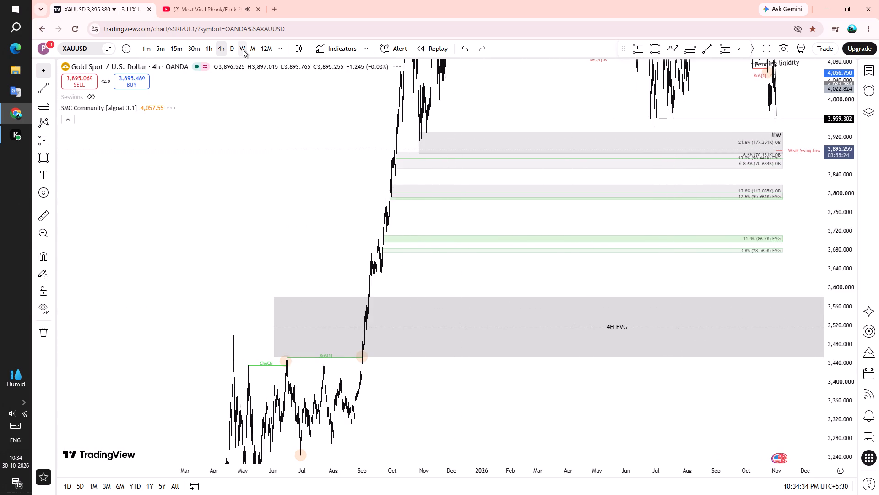
scroll(429, 273, up, 11)
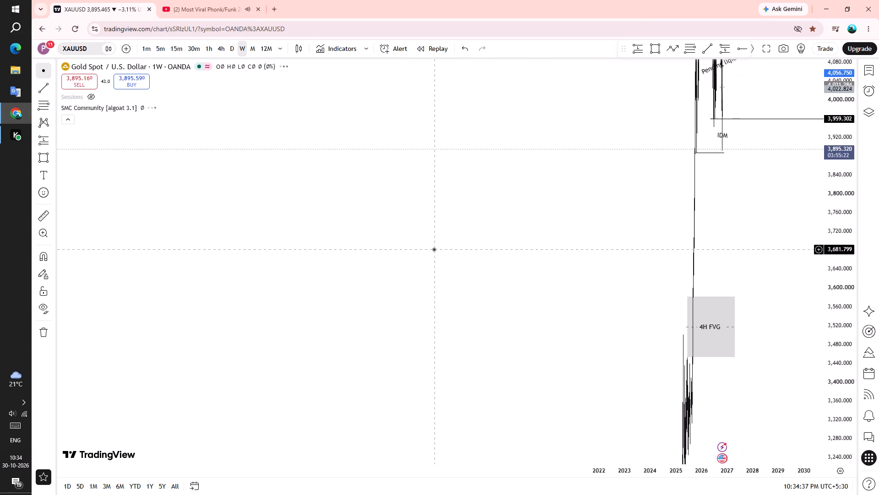
scroll(458, 318, up, 5)
scroll(513, 259, up, 18)
drag(399, 210, 496, 236)
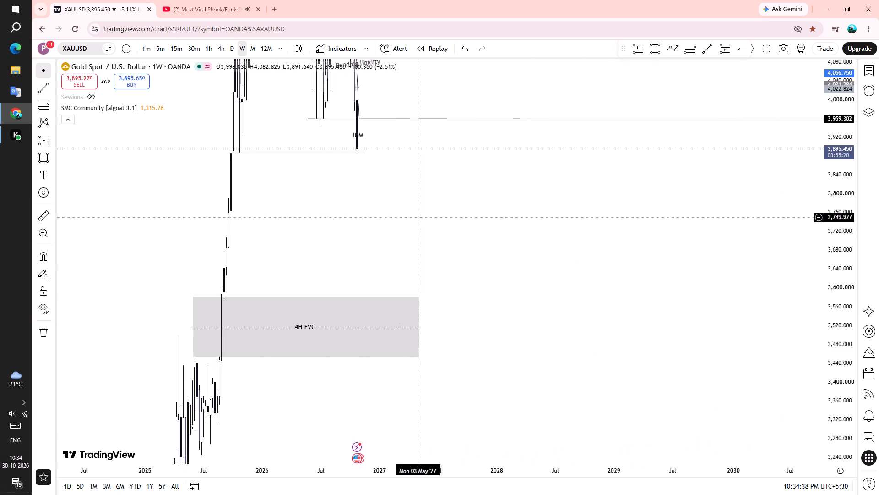
drag(496, 236, 527, 244)
Switch the chart to the daily timeframe and examine the OB and FVG zones between the current price and the 4H FVG box.
click(232, 45)
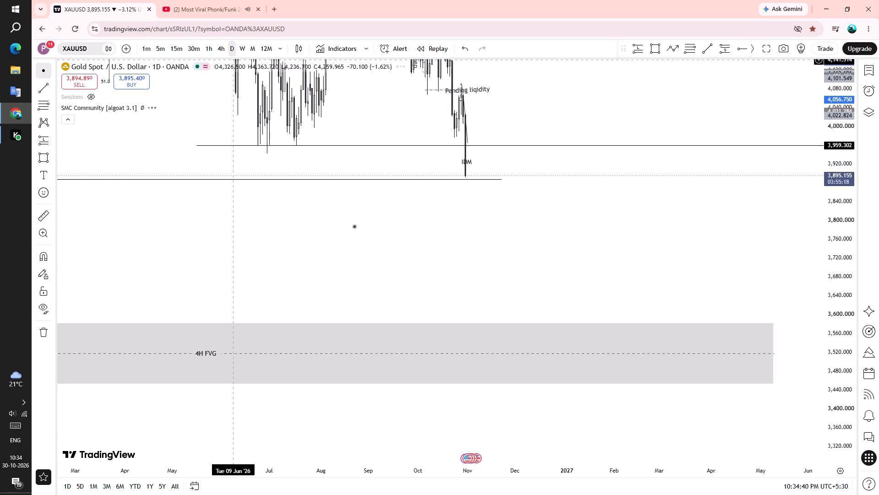
scroll(355, 229, up, 4)
scroll(385, 283, down, 5)
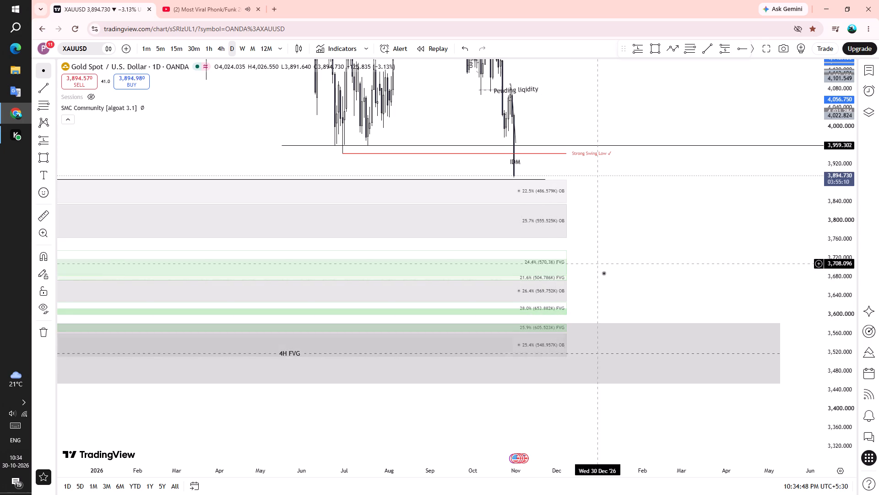
drag(612, 288, 616, 258)
drag(620, 245, 622, 254)
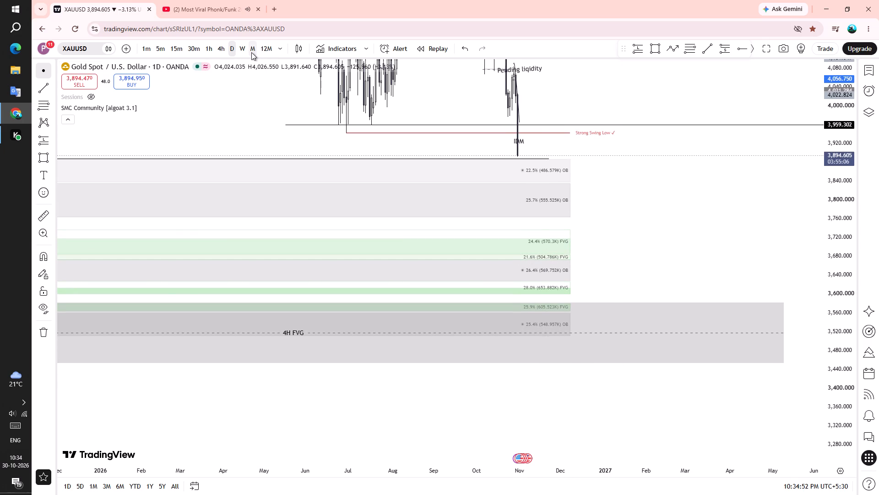
Switch the chart to the monthly timeframe to view price against the 4H FVG box.
click(250, 53)
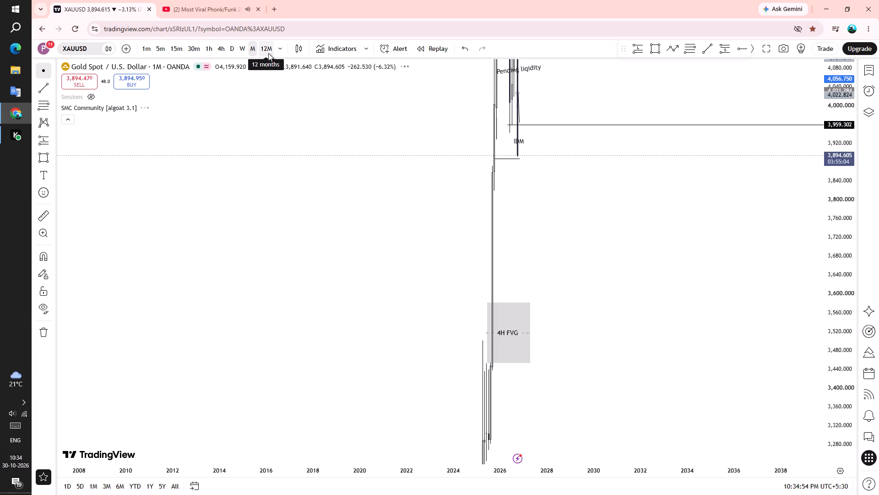
Switch the chart to the 4-hour timeframe and examine the OB and FVG zones from the current price down to the grey FVG box.
click(218, 49)
scroll(455, 282, up, 4)
scroll(418, 260, up, 3)
scroll(431, 218, down, 4)
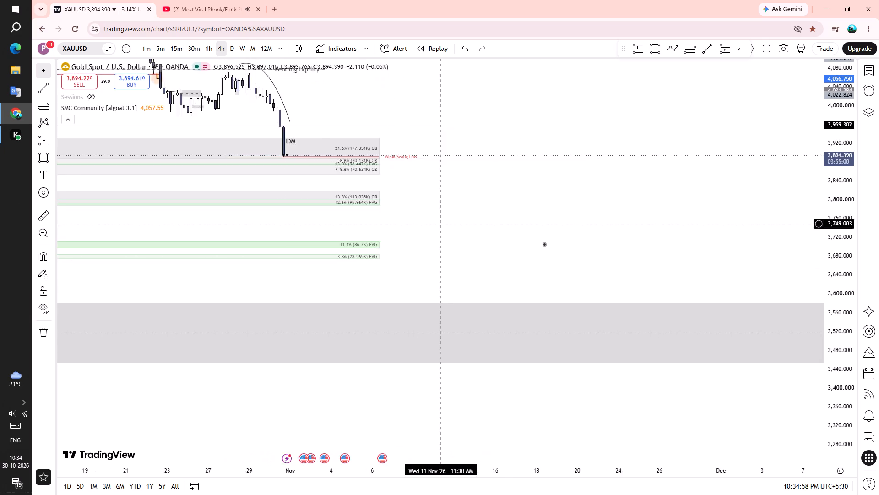
drag(573, 222, 670, 275)
drag(851, 349, 852, 321)
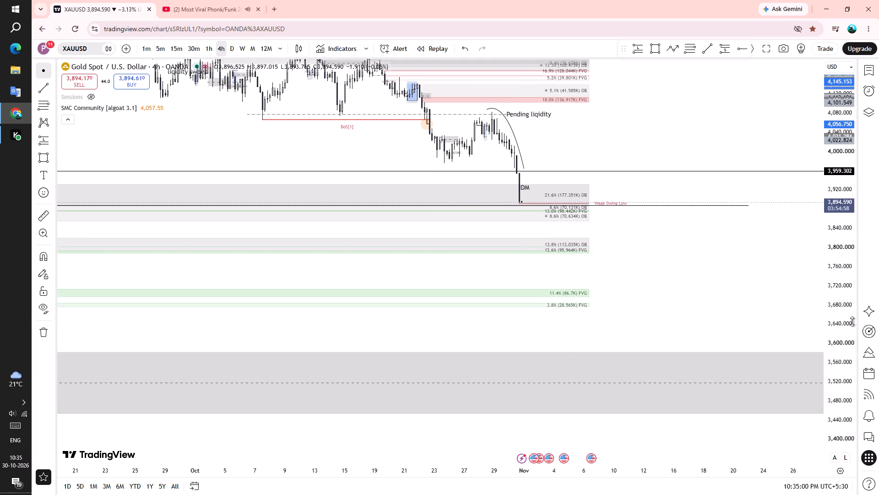
drag(852, 321, 843, 145)
scroll(652, 277, up, 1)
drag(631, 235, 699, 329)
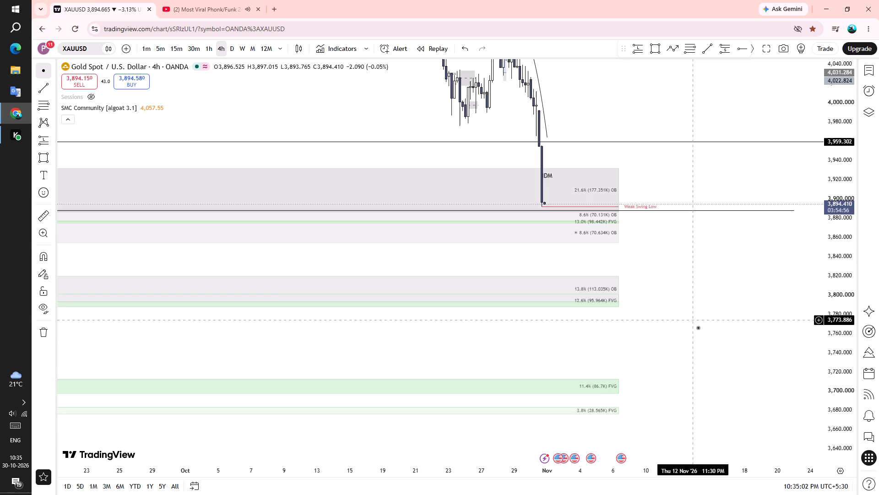
Examine the 4-hour OB and FVG zones around and beneath the Weak Swing Low, down to the FVGs near 3,700.
scroll(639, 307, up, 2)
drag(637, 297, 684, 325)
drag(828, 375, 798, 171)
scroll(706, 332, up, 2)
drag(723, 306, 785, 315)
drag(841, 228, 841, 351)
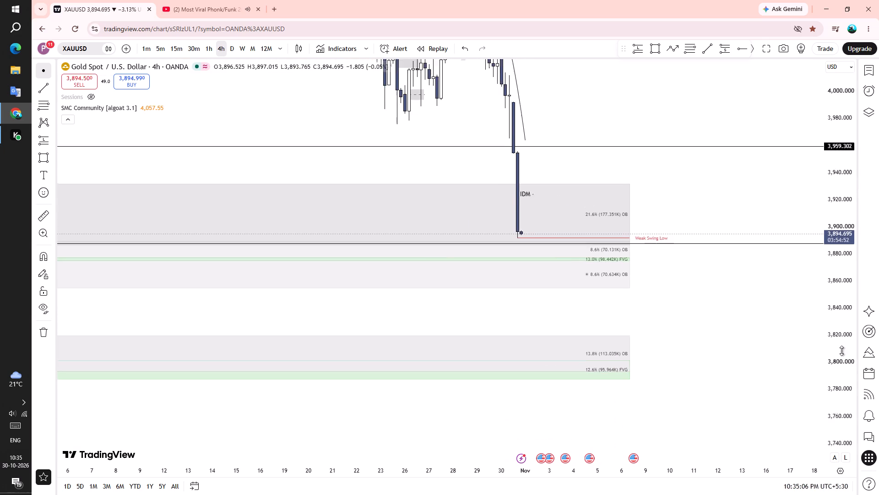
drag(841, 351, 841, 373)
scroll(694, 324, down, 5)
drag(838, 258, 854, 334)
scroll(765, 334, up, 3)
scroll(705, 309, up, 1)
drag(701, 321, 708, 352)
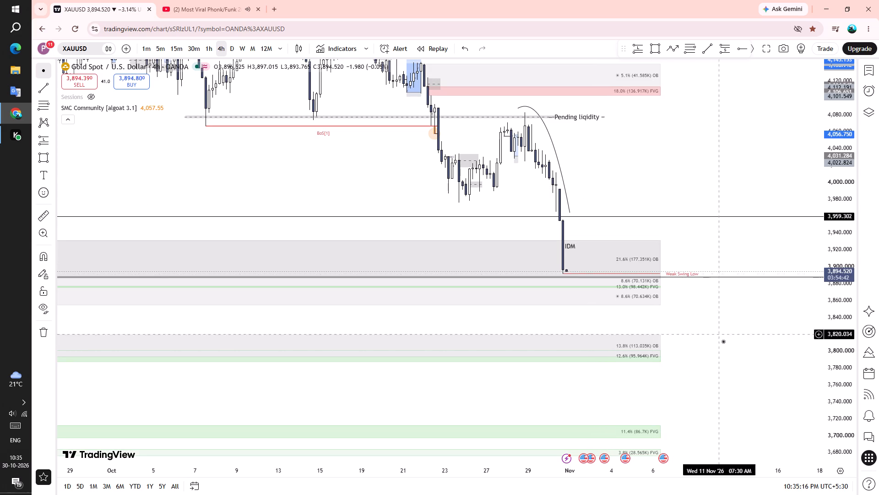
drag(716, 346, 582, 236)
scroll(691, 320, down, 1)
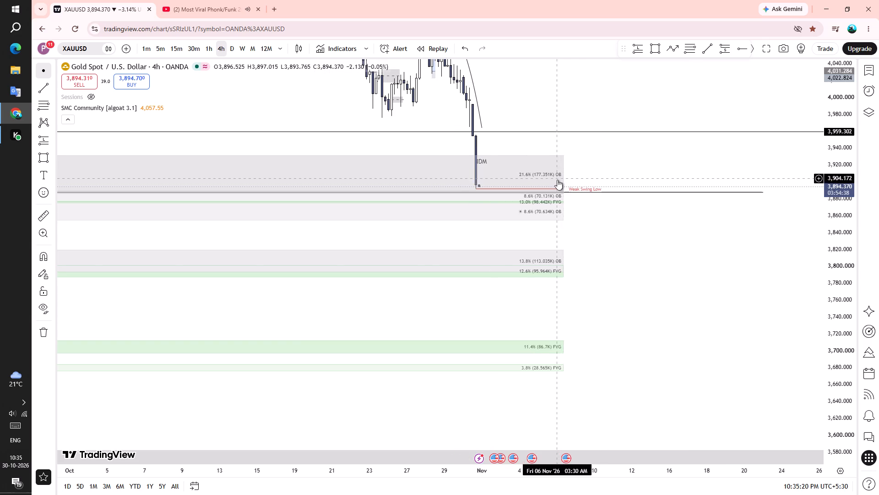
drag(691, 348, 675, 408)
scroll(657, 352, down, 2)
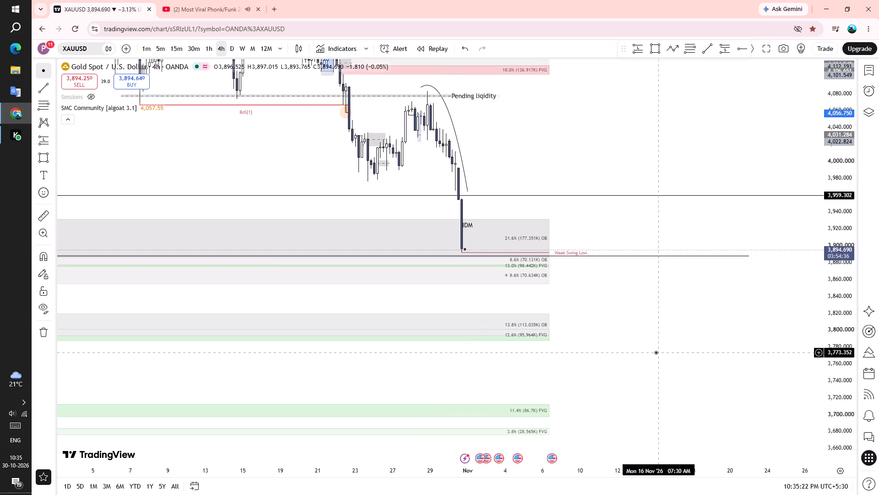
Examine the 4-hour decline from the Strong Swing High through the Pending liqidity line to the Weak Swing Low.
scroll(656, 352, down, 1)
drag(633, 140, 603, 285)
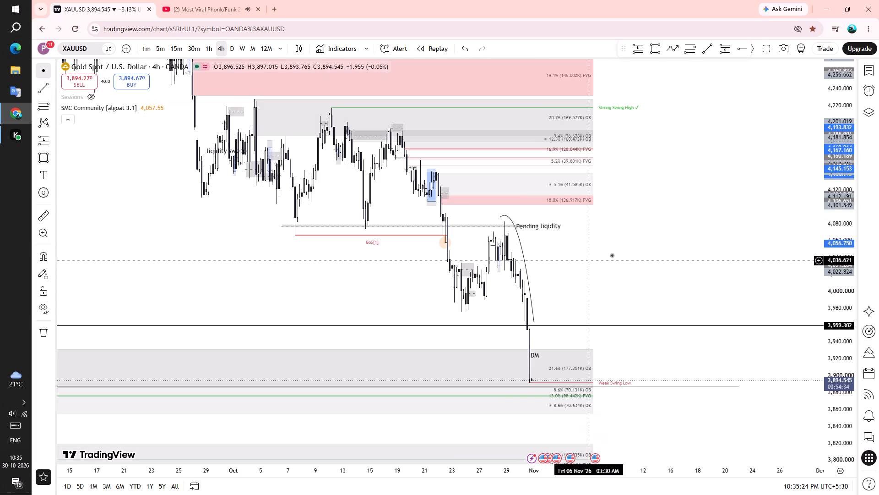
scroll(611, 406, up, 2)
drag(579, 275, 549, 280)
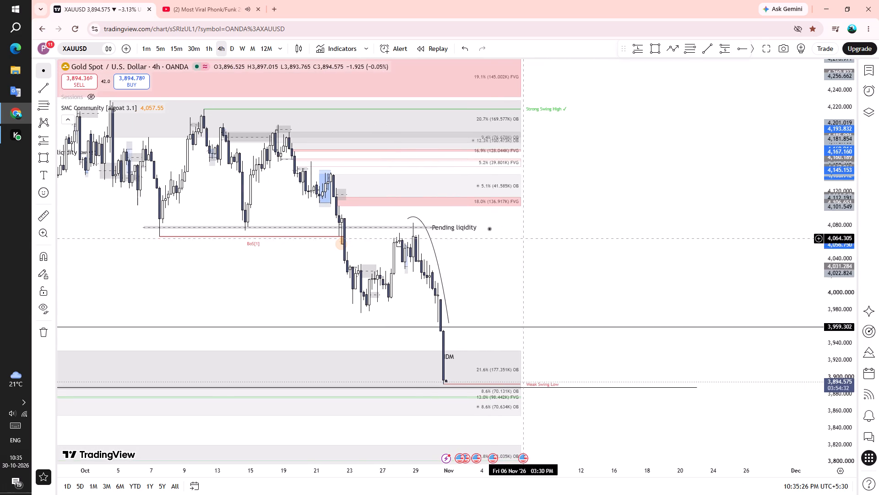
drag(557, 260, 542, 297)
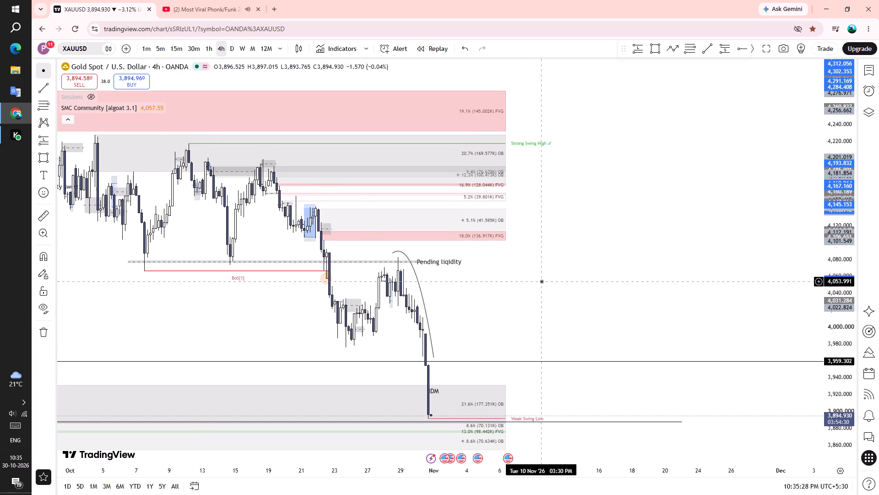
scroll(542, 281, down, 1)
scroll(514, 291, up, 1)
drag(545, 291, 545, 289)
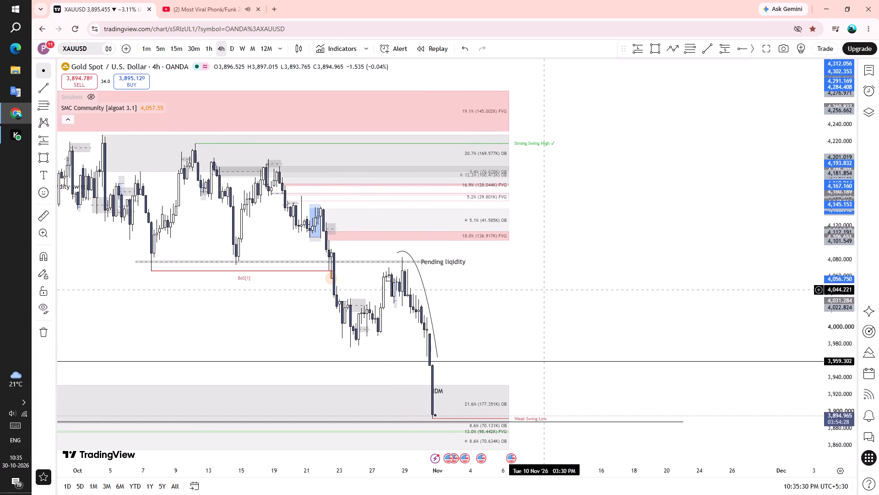
drag(545, 289, 497, 169)
drag(558, 379, 556, 289)
click(556, 287)
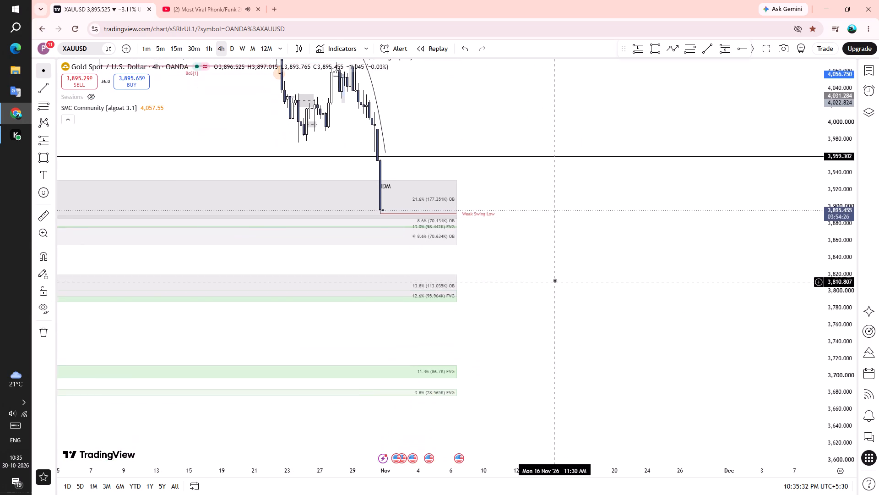
drag(553, 295, 593, 462)
scroll(579, 334, down, 1)
drag(594, 236, 606, 291)
scroll(605, 269, down, 1)
drag(602, 268, 578, 214)
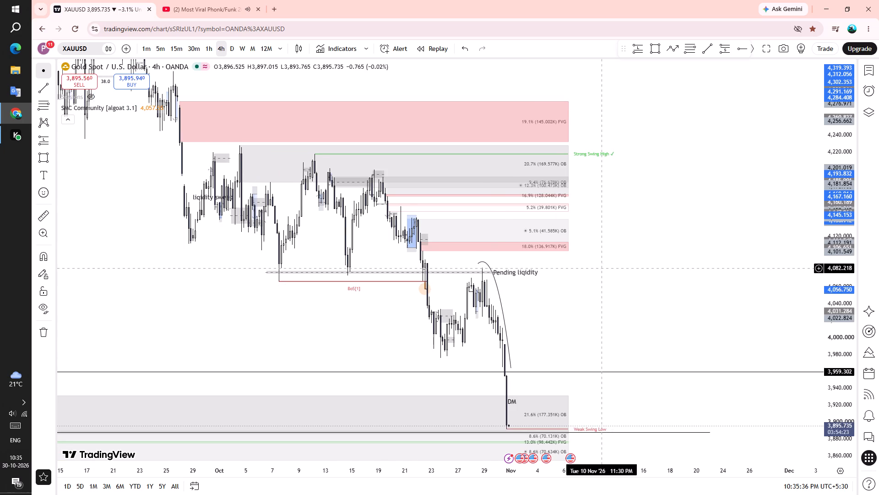
drag(578, 214, 578, 212)
drag(614, 255, 577, 235)
drag(591, 220, 593, 233)
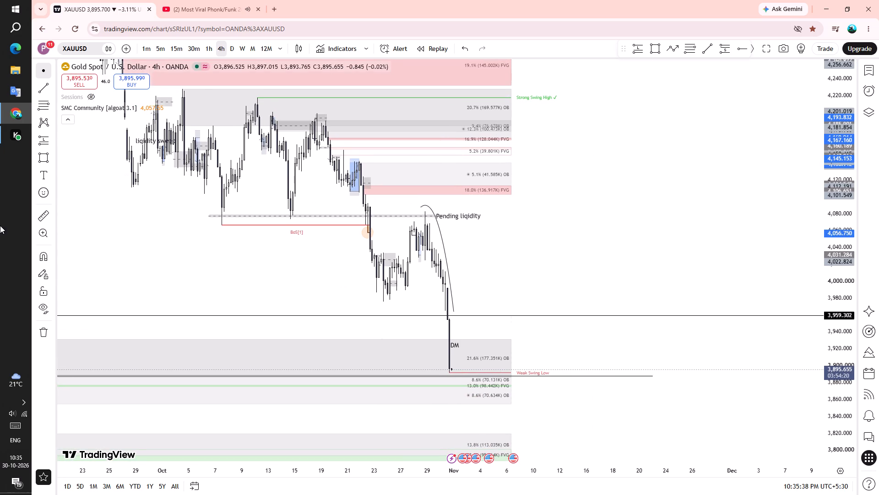
Measure the price move from the Strong Swing High down to the Weak Swing Low.
click(43, 218)
click(256, 101)
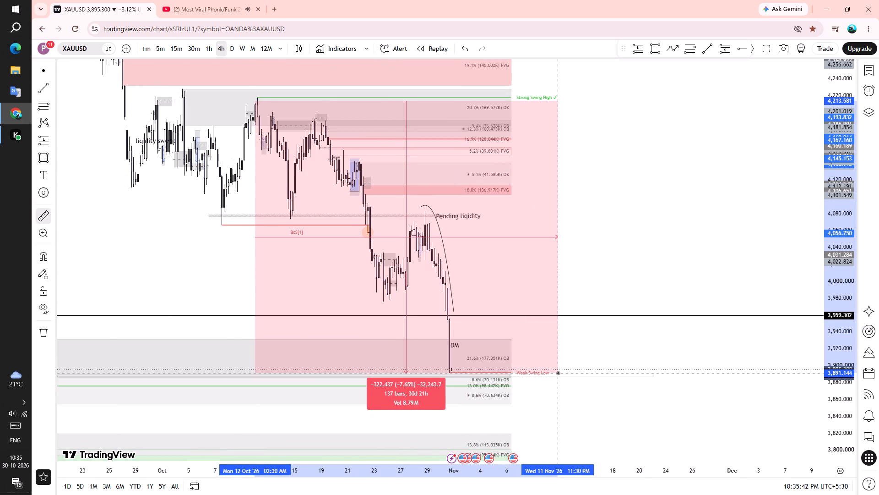
click(558, 373)
click(616, 340)
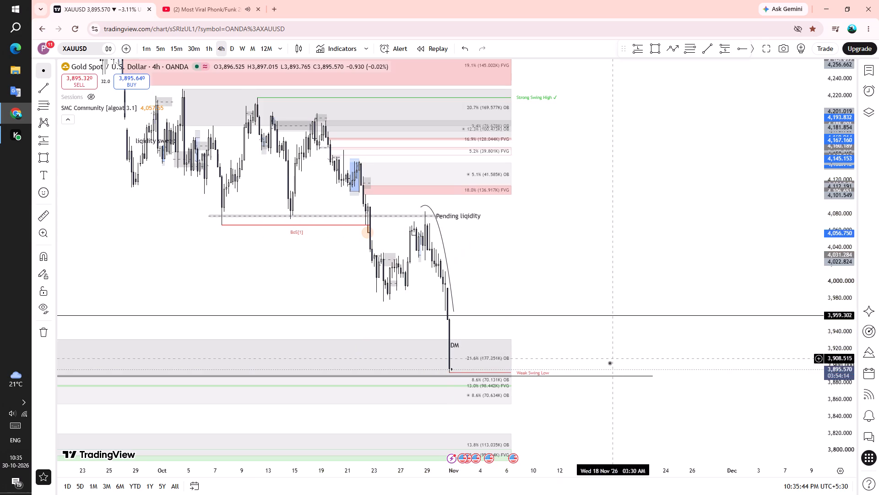
Examine the drop from the Pending liqidity line through the 3,959.302 line into the OB zones below.
scroll(667, 382, down, 1)
drag(734, 390, 732, 350)
scroll(680, 375, up, 1)
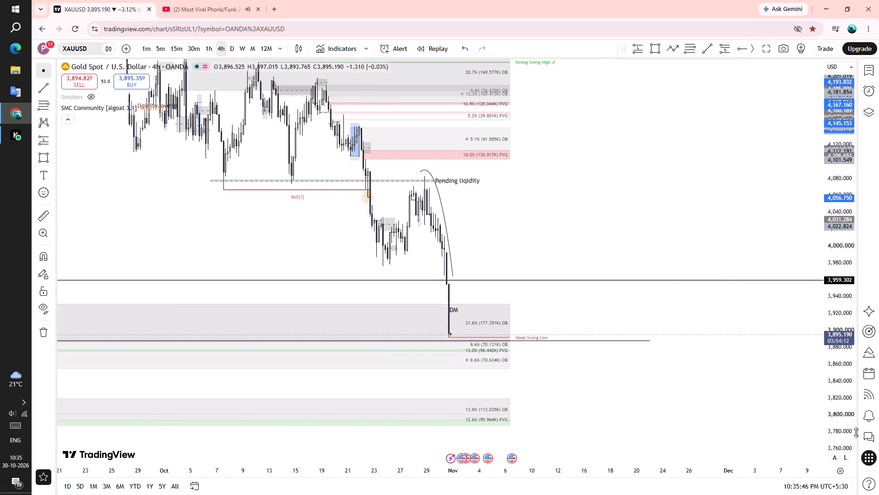
drag(852, 427, 846, 411)
drag(545, 241, 643, 258)
drag(832, 295, 830, 319)
scroll(613, 245, up, 1)
drag(670, 255, 656, 243)
scroll(578, 312, up, 1)
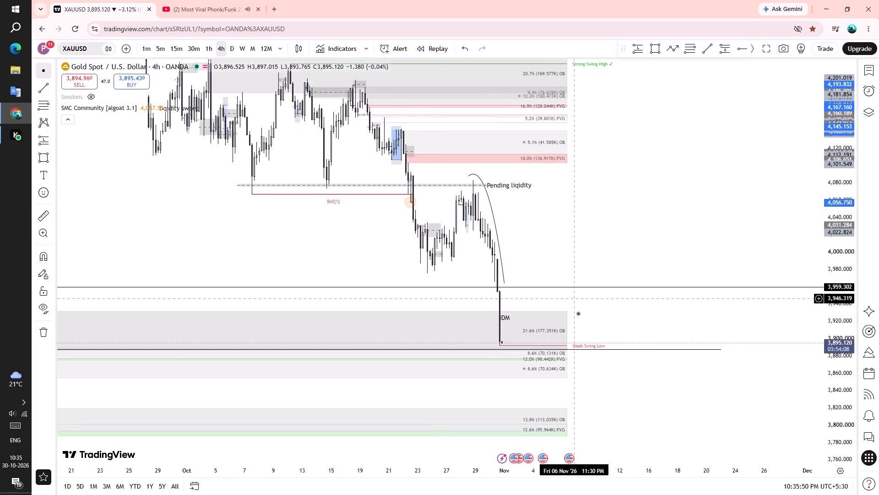
drag(839, 442, 838, 412)
scroll(658, 432, up, 1)
drag(619, 422, 635, 424)
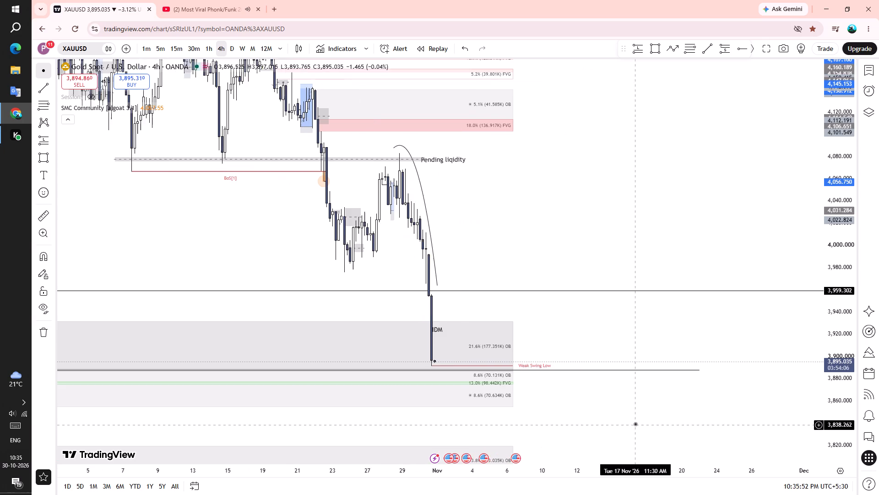
drag(635, 424, 639, 316)
drag(605, 395, 609, 378)
scroll(576, 383, up, 1)
drag(592, 347, 600, 370)
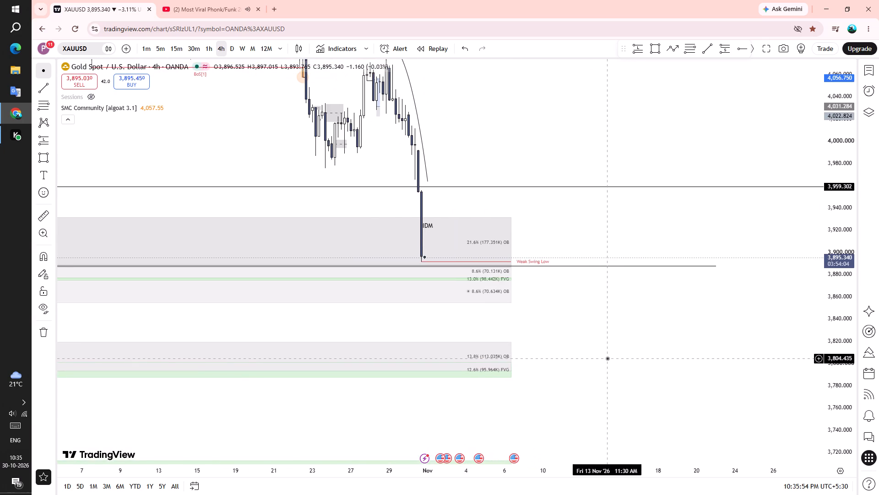
drag(665, 383, 665, 360)
Examine the OB and FVG zones between 3,930 and 3,790 in closer detail on the 4-hour chart.
scroll(645, 344, down, 2)
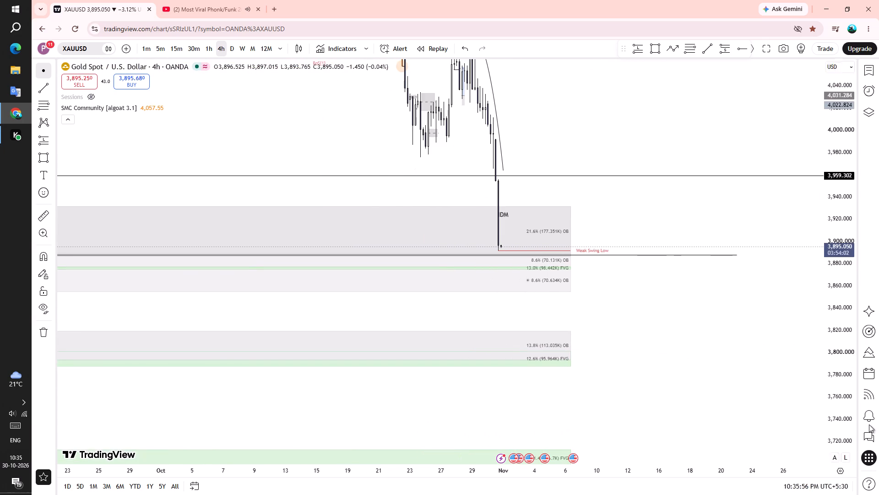
drag(847, 423, 834, 387)
scroll(674, 392, up, 1)
drag(639, 376, 694, 346)
drag(649, 323, 664, 342)
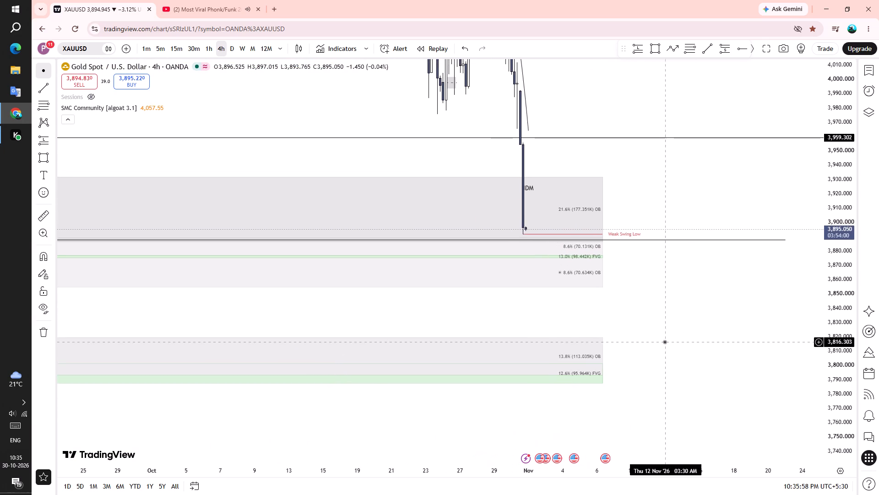
scroll(620, 340, up, 1)
drag(627, 342, 652, 356)
drag(635, 349, 655, 360)
scroll(633, 360, up, 1)
drag(642, 356, 687, 379)
scroll(808, 352, down, 3)
drag(845, 428, 837, 393)
scroll(743, 385, up, 1)
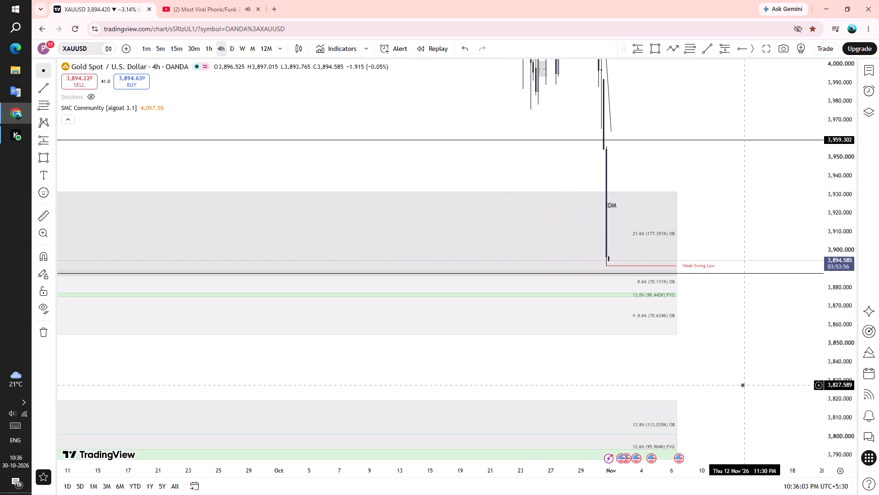
scroll(743, 385, up, 1)
drag(847, 368, 842, 400)
scroll(717, 378, up, 1)
drag(703, 366, 731, 388)
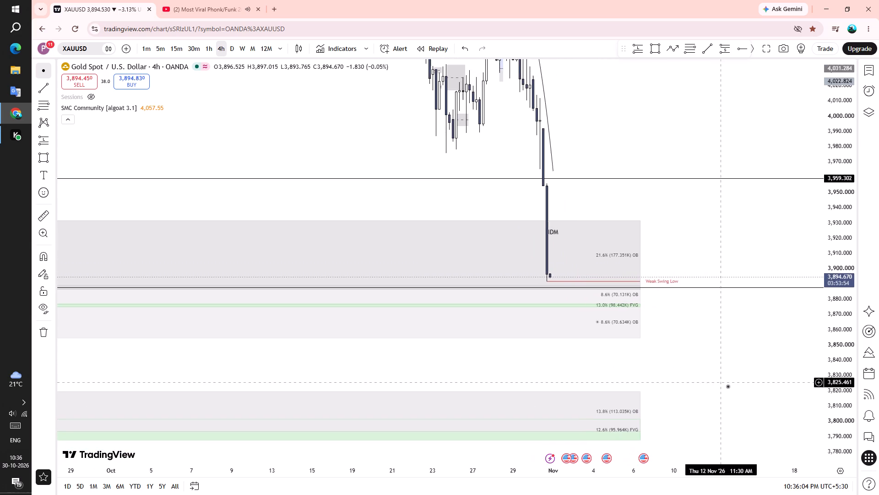
scroll(786, 358, down, 2)
drag(848, 403, 836, 376)
scroll(727, 390, up, 1)
drag(731, 354, 711, 357)
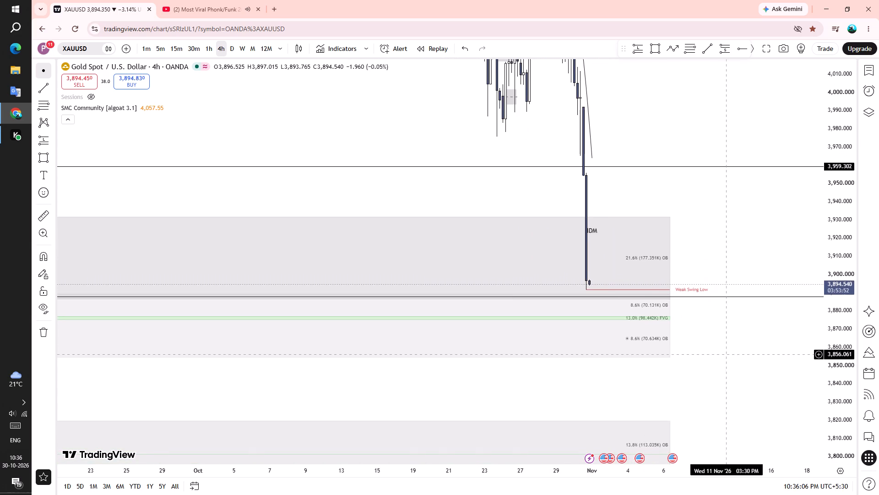
Examine the latest 4-hour candles against the Weak Swing Low and the horizontal line just beneath it.
drag(711, 357, 631, 397)
drag(631, 395, 648, 418)
scroll(643, 408, up, 2)
drag(643, 411, 641, 385)
scroll(626, 408, up, 1)
drag(620, 392, 629, 397)
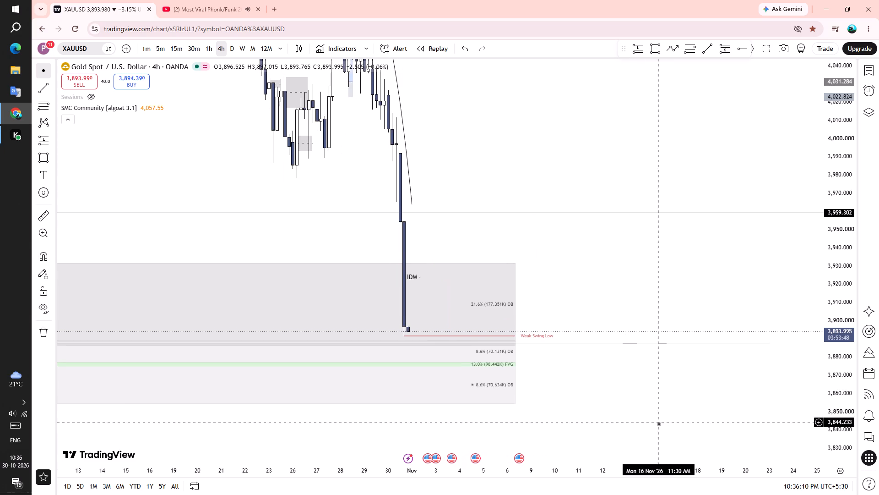
scroll(632, 423, down, 1)
drag(642, 419, 638, 383)
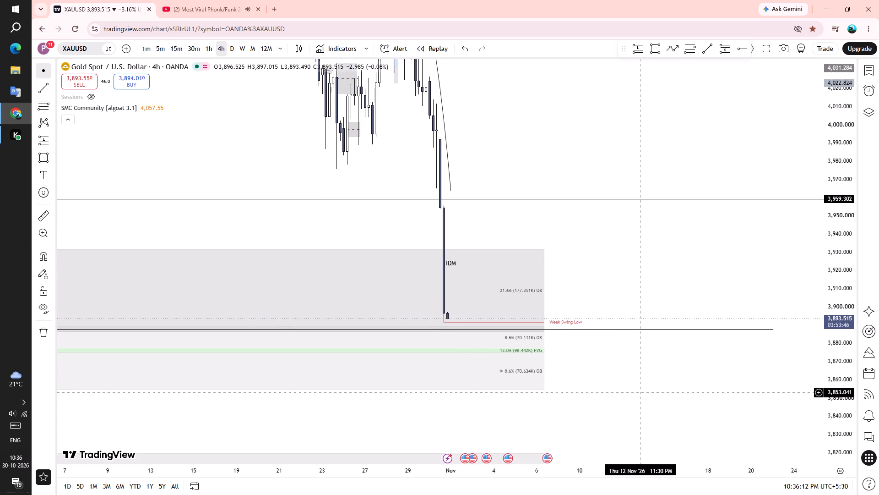
drag(638, 383, 638, 377)
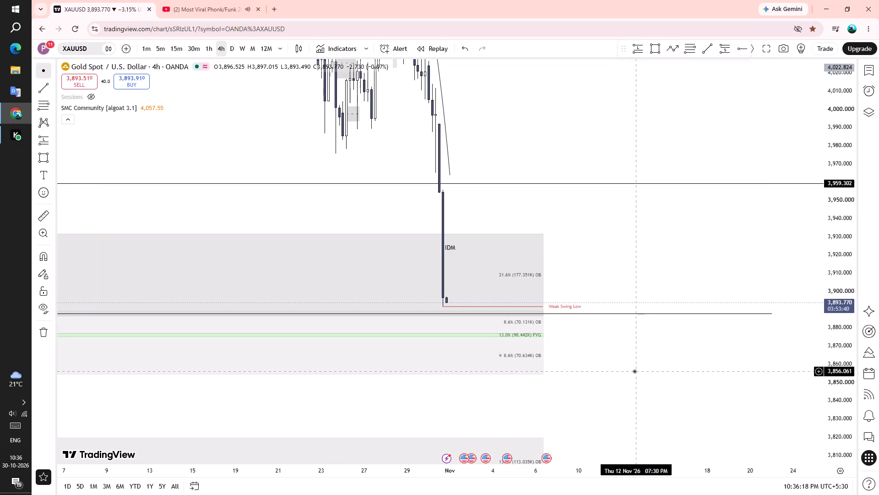
drag(669, 393, 660, 327)
scroll(773, 328, down, 2)
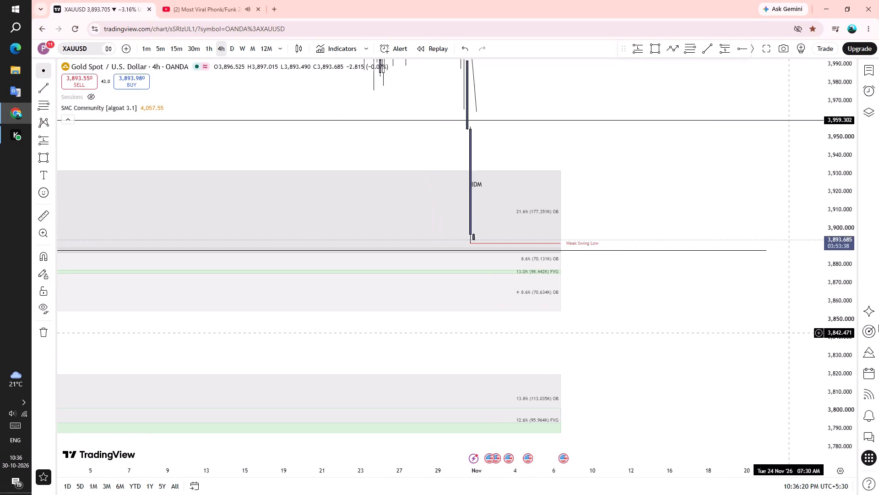
drag(842, 280, 830, 359)
scroll(620, 316, up, 1)
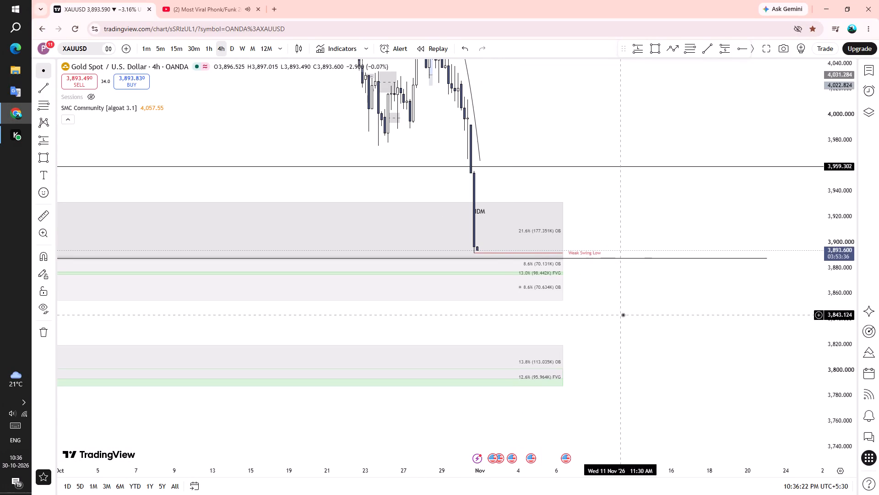
Examine the 4-hour gap between the 8.6% OB zone and the 13.8% OB zone below the Weak Swing Low.
drag(644, 334, 683, 318)
scroll(736, 296, down, 3)
scroll(764, 363, up, 3)
drag(704, 333, 727, 325)
drag(838, 412, 825, 339)
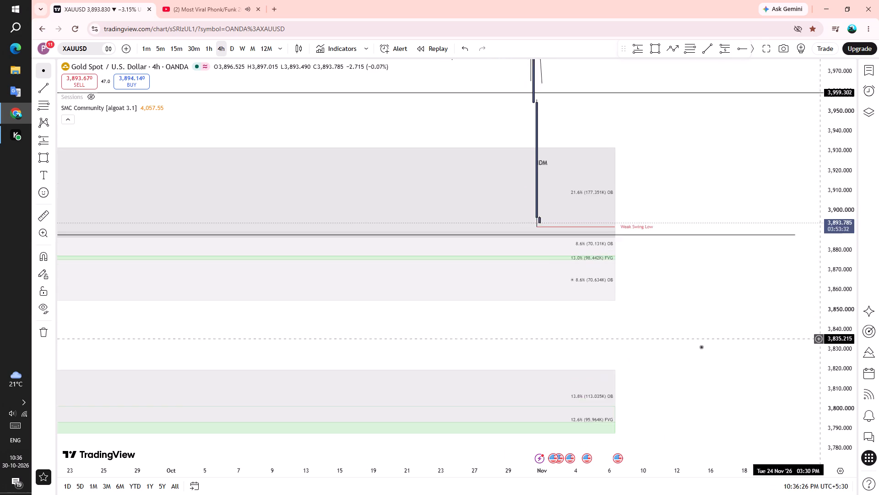
scroll(638, 335, up, 2)
drag(836, 303, 840, 334)
scroll(732, 335, down, 3)
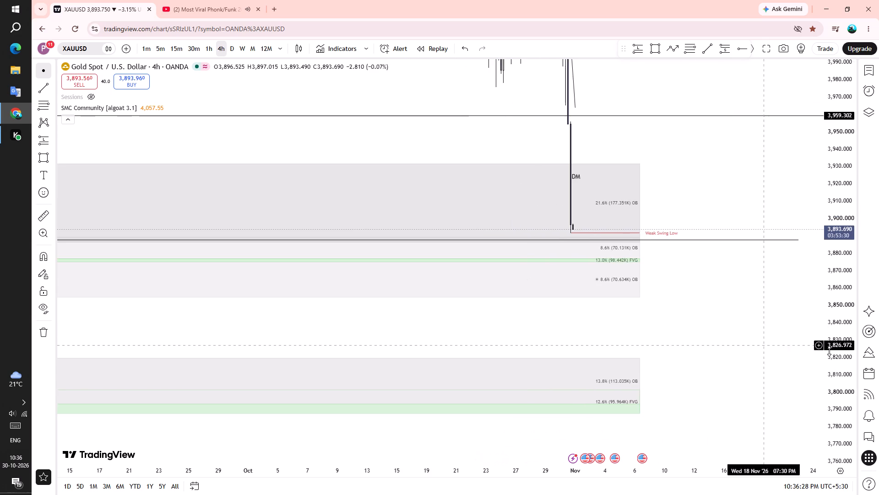
drag(845, 330, 845, 371)
scroll(754, 345, down, 3)
drag(832, 375, 834, 357)
scroll(689, 329, up, 3)
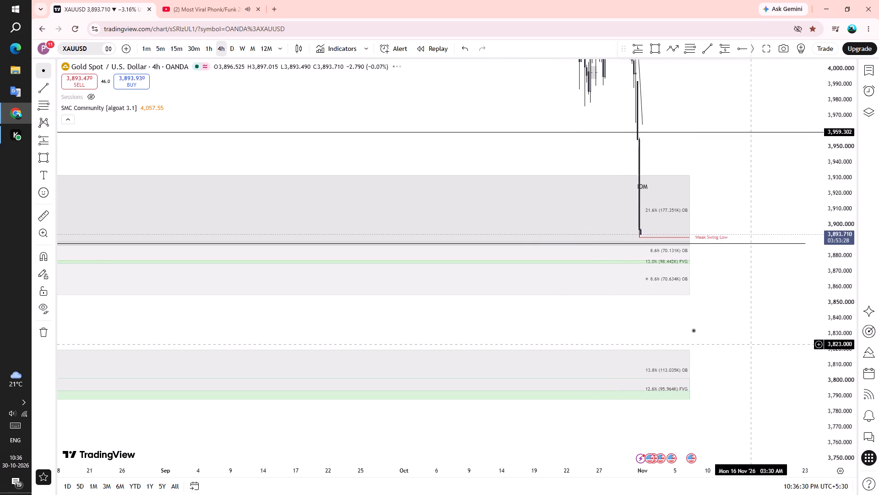
drag(743, 310, 752, 342)
drag(841, 275, 841, 317)
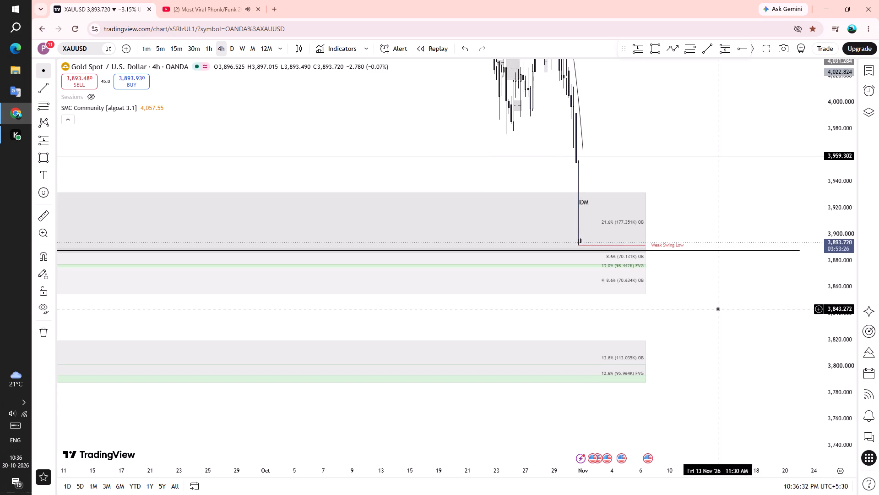
scroll(718, 309, up, 1)
drag(742, 310, 696, 341)
scroll(691, 341, down, 1)
drag(712, 337, 691, 357)
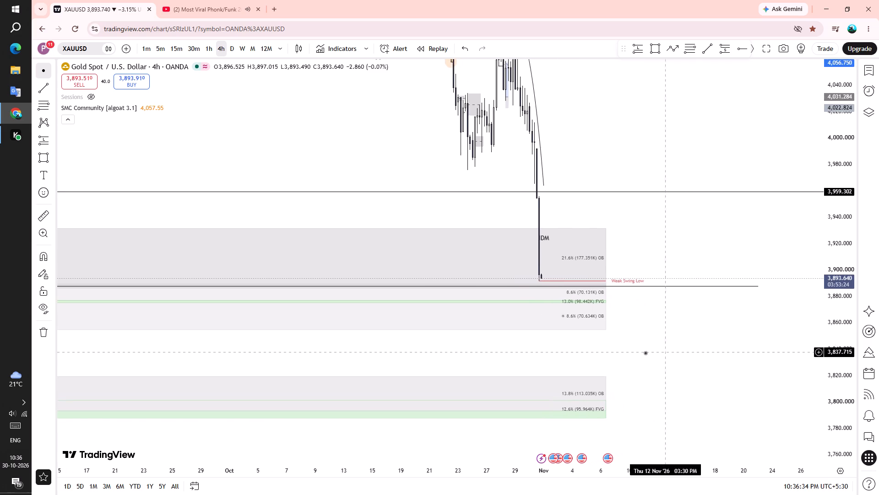
scroll(647, 353, up, 2)
drag(646, 346, 640, 368)
drag(637, 368, 632, 350)
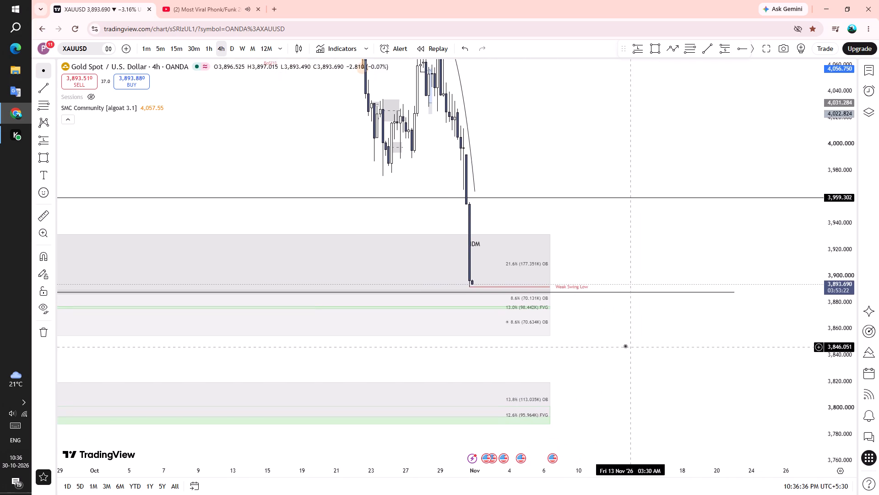
drag(643, 394, 629, 339)
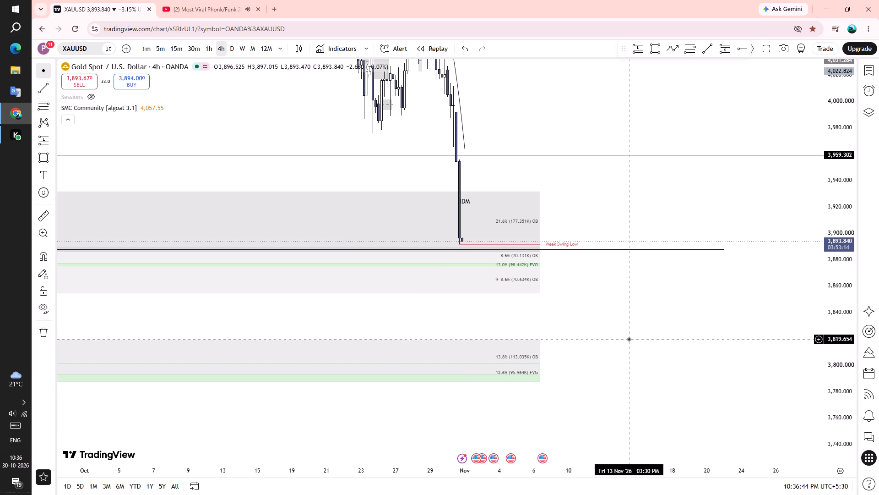
scroll(665, 345, down, 2)
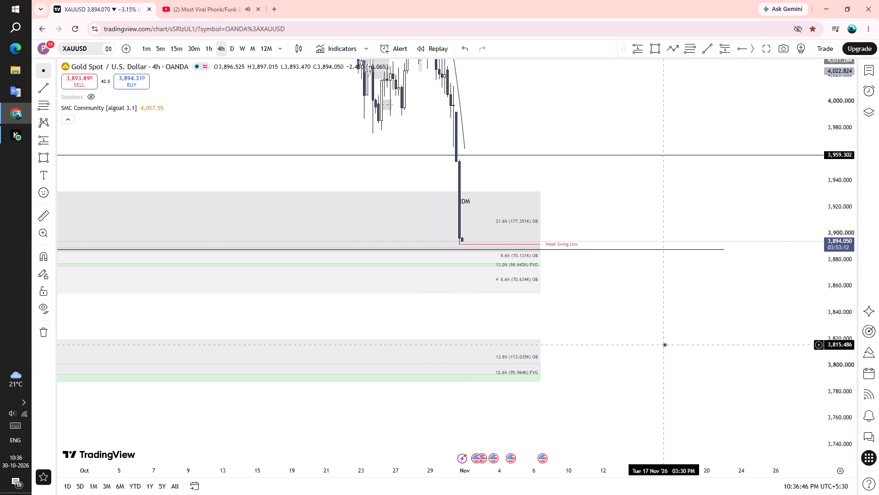
scroll(753, 376, up, 2)
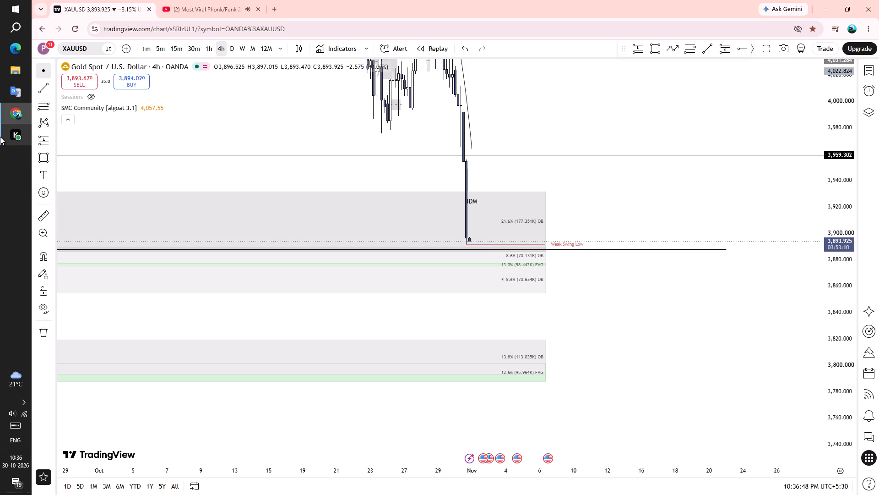
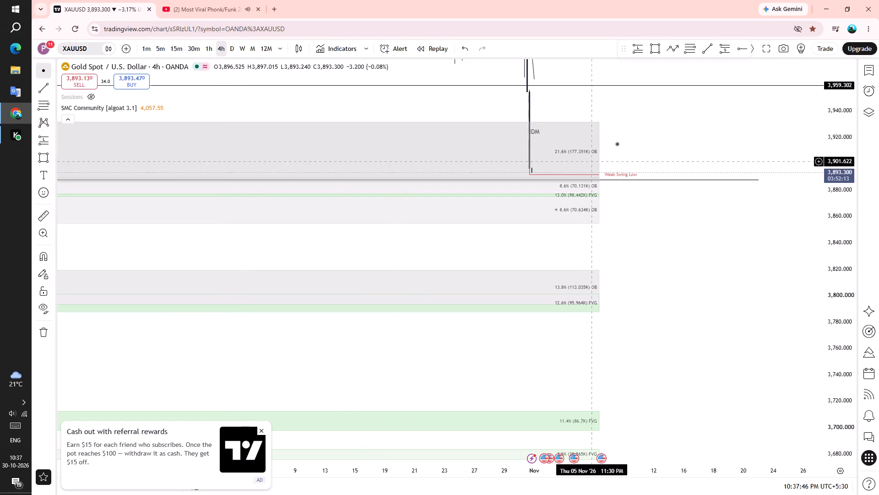
Switch XAUUSD to the 1-hour timeframe and examine the drop to the Weak Swing Low and the OB and FVG zones beneath it.
drag(655, 119, 646, 279)
click(206, 49)
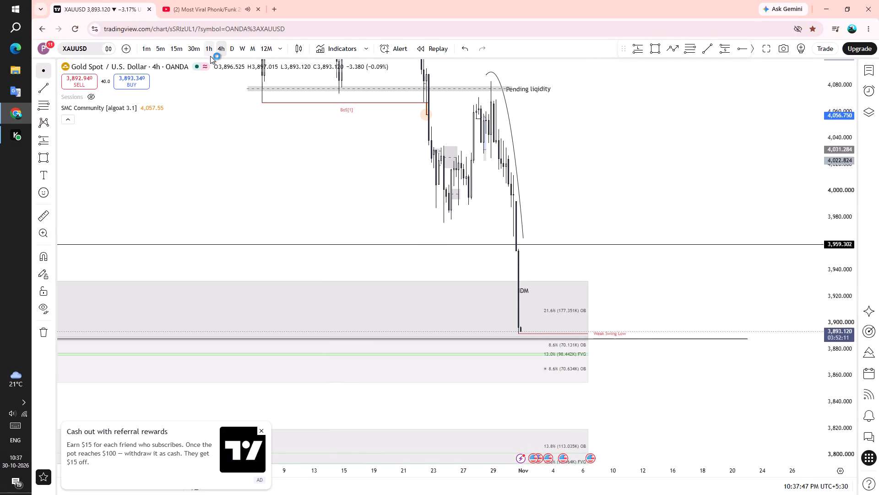
scroll(383, 225, down, 2)
scroll(548, 222, up, 1)
scroll(618, 230, up, 1)
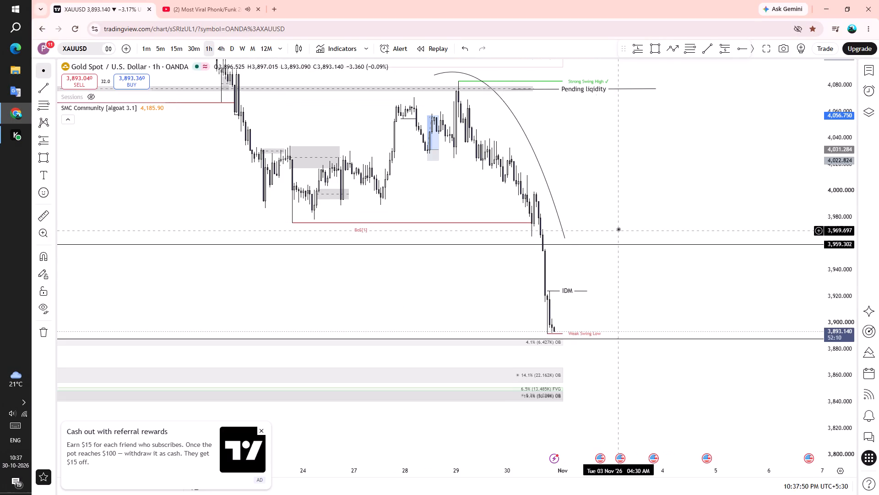
drag(674, 165, 673, 172)
scroll(638, 176, down, 4)
drag(671, 220, 616, 51)
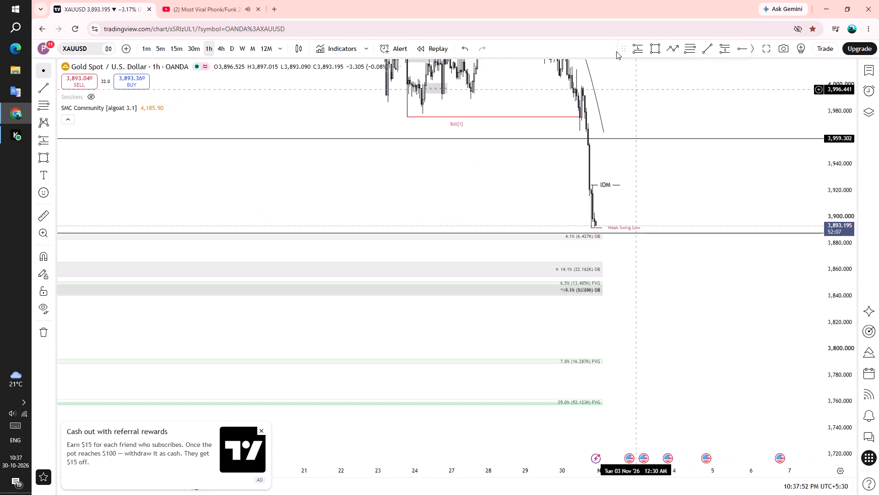
drag(616, 51, 610, 199)
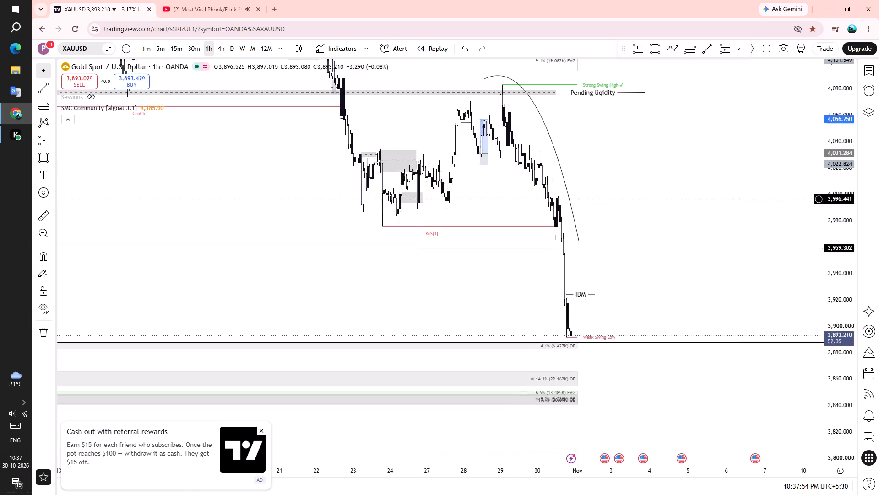
Examine the 1-hour structure from the FVG and OB zones above the Pending liqidity line down to the Weak Swing Low.
drag(610, 199, 621, 247)
drag(651, 213, 539, 213)
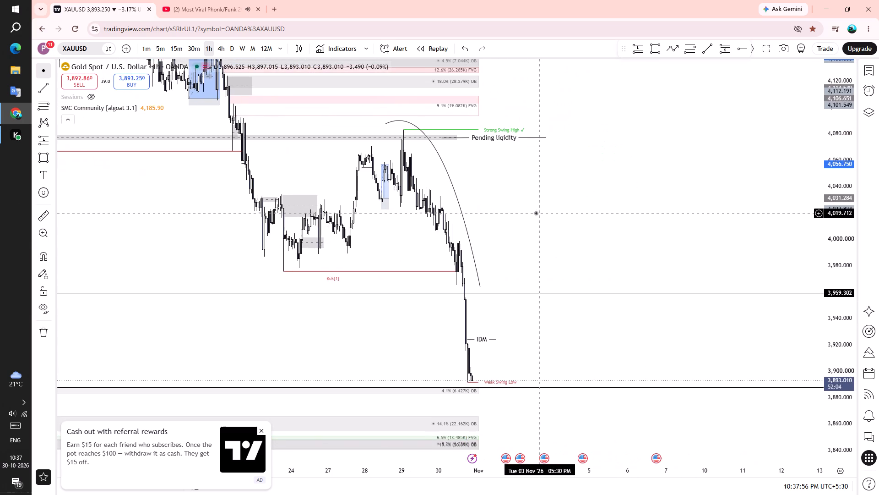
scroll(512, 213, up, 1)
drag(534, 227, 537, 220)
drag(537, 211, 566, 299)
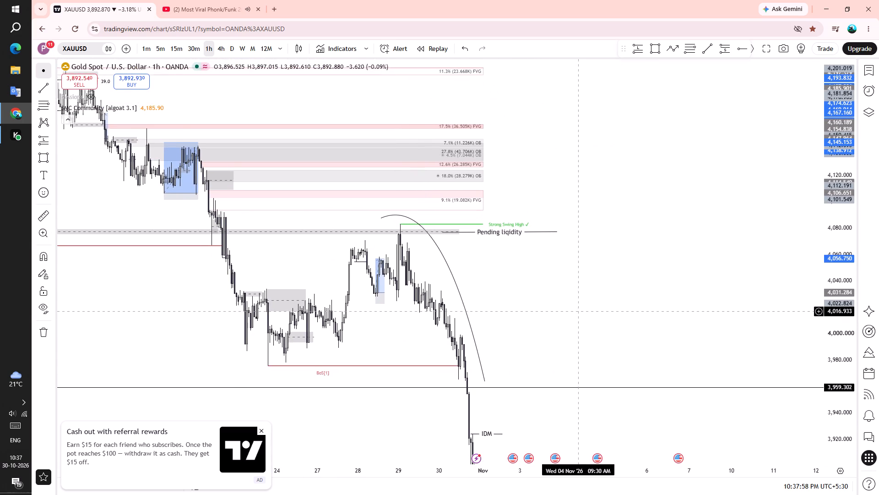
drag(566, 299, 542, 278)
drag(519, 254, 462, 197)
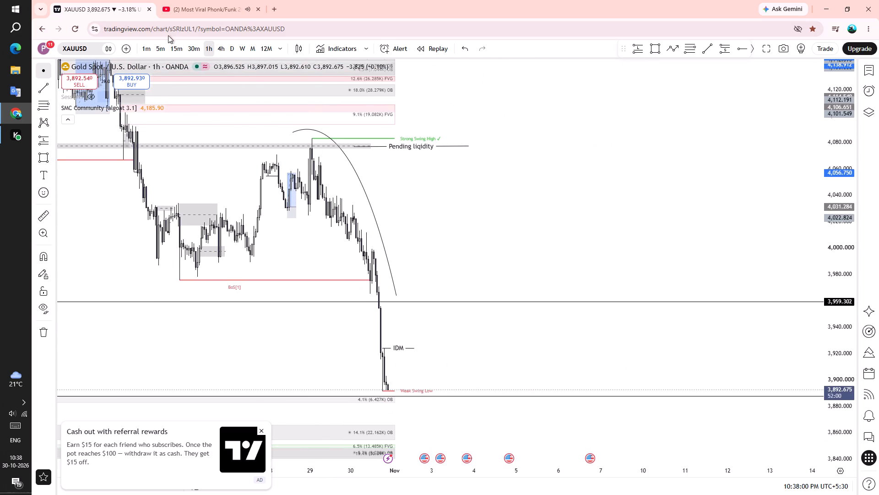
Switch to the 15-minute timeframe and examine the structure from the Strong Swing High down to the Weak Swing Low.
click(174, 48)
scroll(482, 243, down, 2)
scroll(541, 256, down, 2)
scroll(599, 263, down, 2)
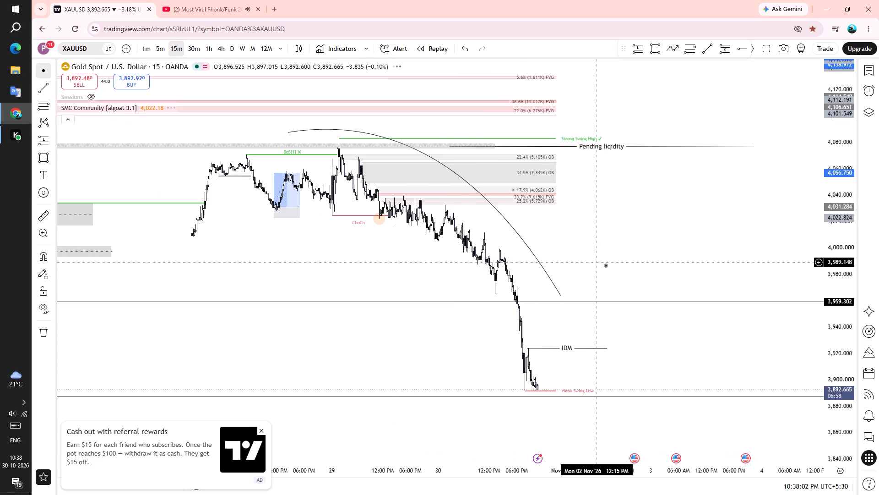
drag(667, 260, 580, 185)
drag(578, 175, 581, 189)
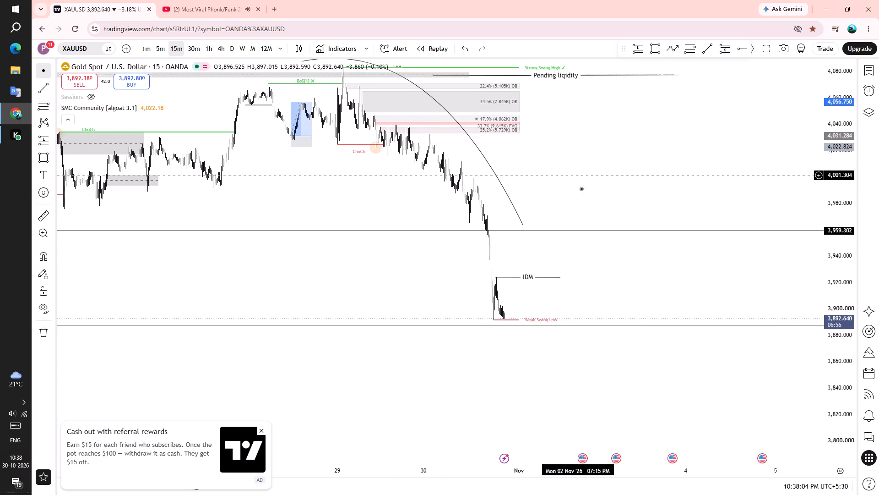
drag(581, 189, 587, 211)
scroll(587, 210, down, 3)
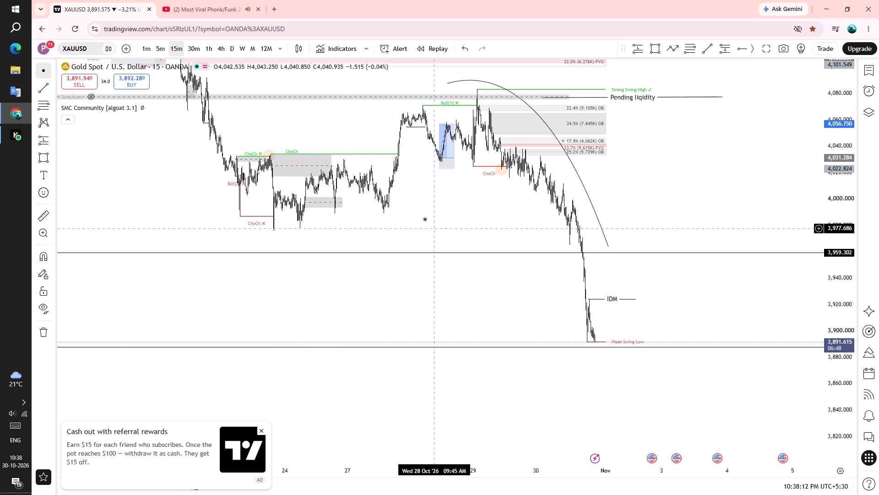
drag(423, 219, 407, 221)
scroll(407, 226, up, 1)
drag(411, 211, 407, 212)
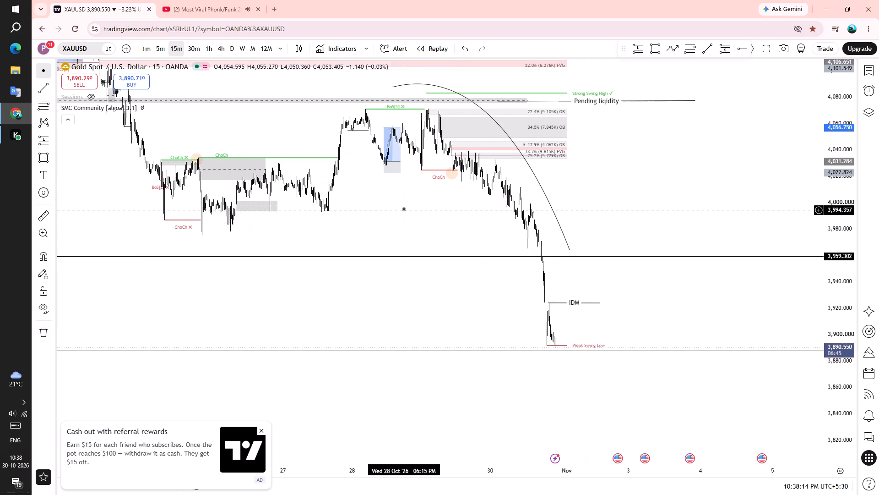
scroll(375, 201, up, 2)
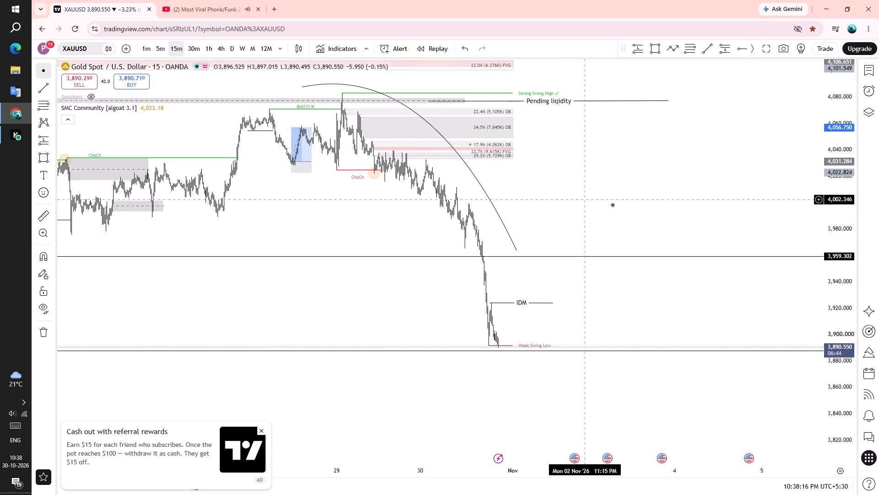
Examine the 15-minute candles between the 3,959.302 line, the IDM level and the Weak Swing Low more closely.
drag(582, 226, 560, 179)
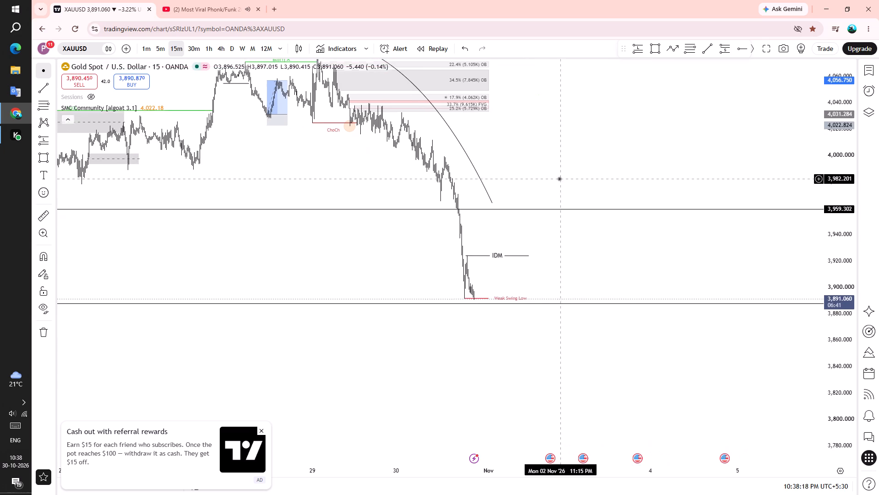
scroll(534, 250, up, 1)
drag(502, 286, 582, 279)
scroll(552, 279, up, 2)
drag(510, 279, 534, 264)
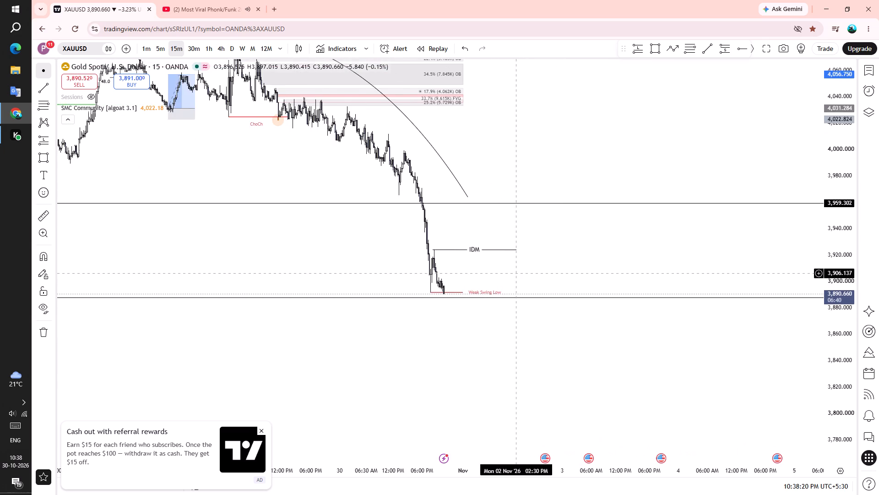
drag(534, 264, 547, 257)
scroll(517, 266, up, 1)
drag(549, 249, 551, 257)
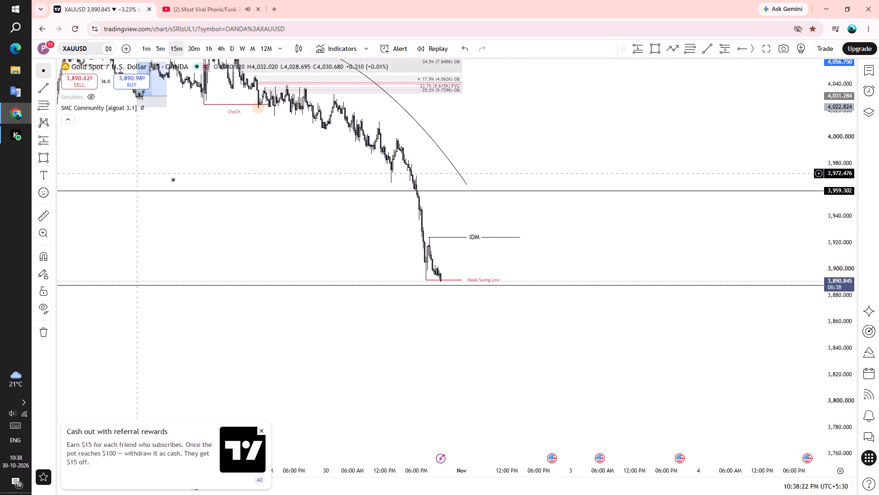
Examine the earlier 15-minute ChoCh and BoS structure leading up to the Strong Swing High and Pending liqidity line.
drag(224, 162, 273, 316)
scroll(646, 252, down, 3)
drag(837, 263, 833, 313)
drag(757, 292, 683, 251)
scroll(736, 277, down, 7)
drag(842, 357, 838, 341)
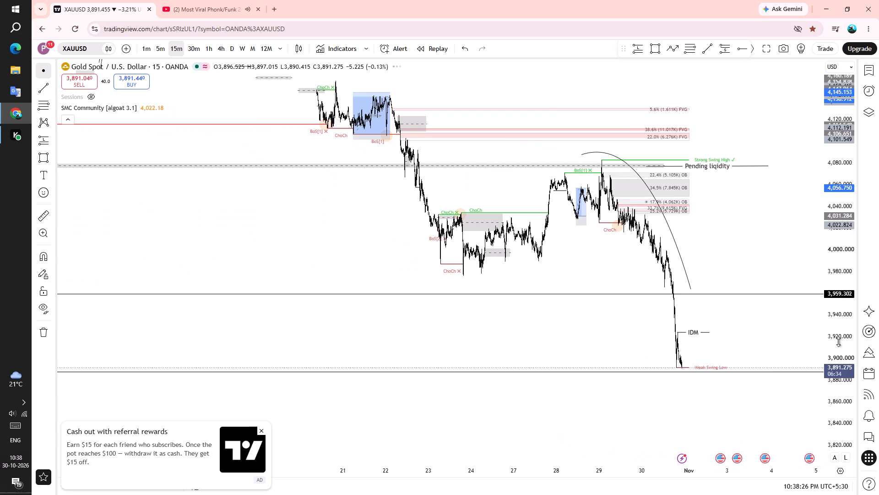
drag(838, 341, 812, 232)
scroll(708, 241, up, 4)
scroll(673, 254, up, 2)
drag(716, 227, 697, 306)
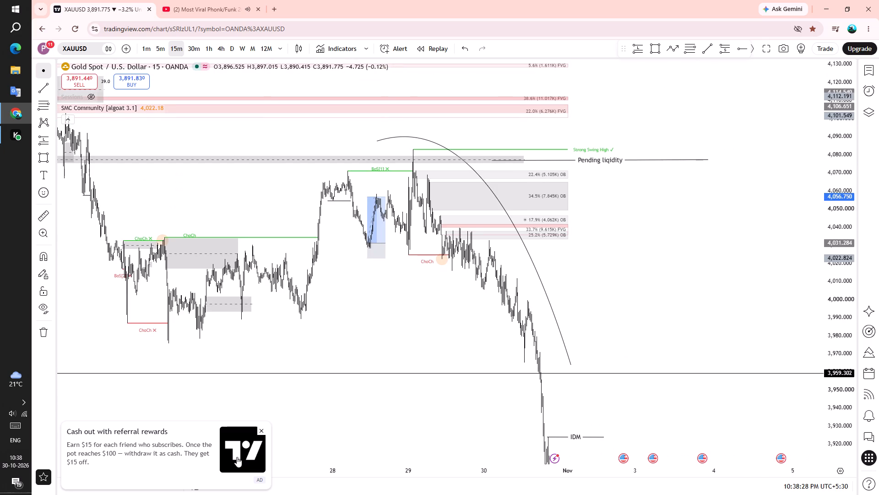
Close the referral rewards advertisement covering the chart.
click(262, 432)
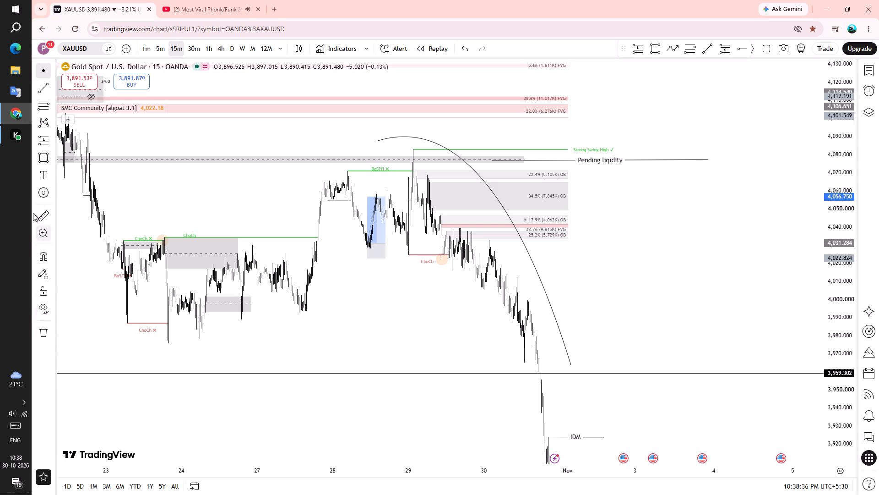
Examine the 15-minute decline from the OB zones through the 3,959.302 line to the IDM level and Weak Swing Low.
drag(675, 322, 674, 306)
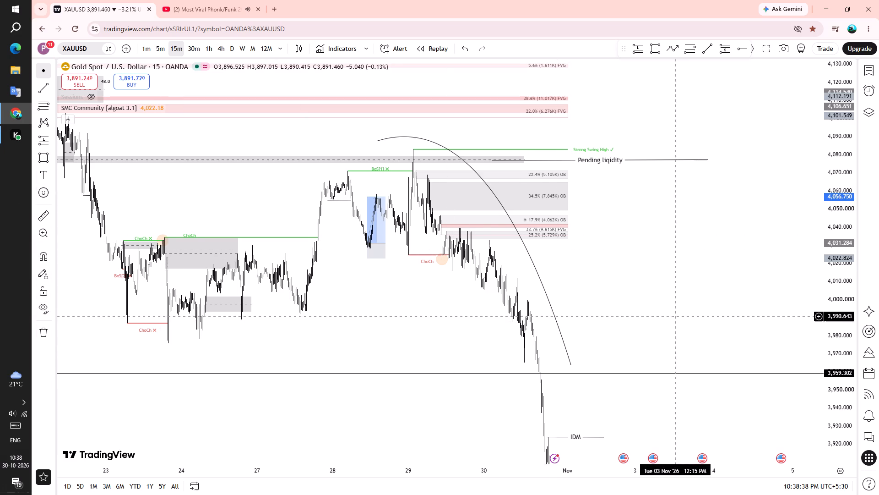
drag(674, 306, 671, 286)
scroll(777, 275, down, 3)
drag(849, 280, 849, 340)
scroll(669, 289, up, 3)
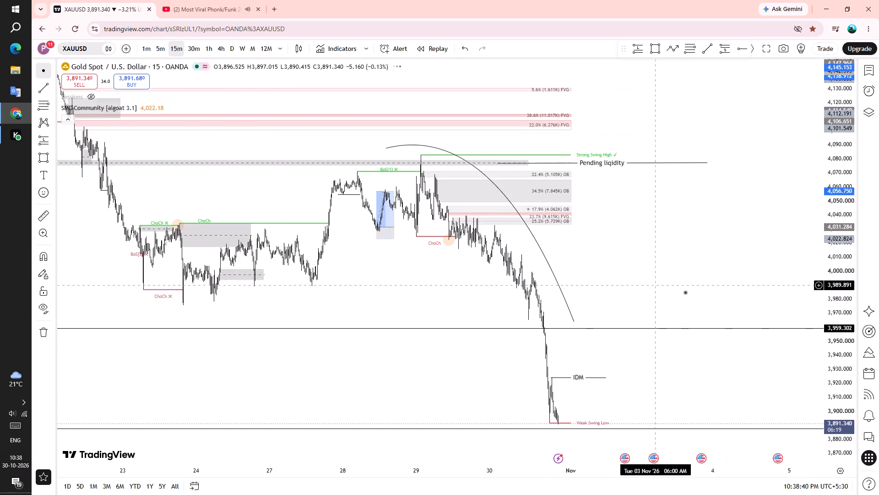
drag(685, 292, 655, 288)
drag(652, 280, 652, 298)
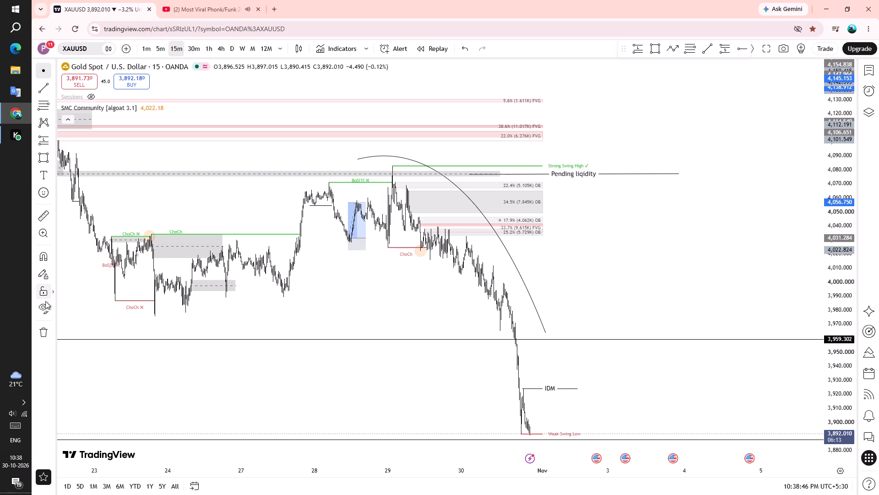
drag(429, 390, 406, 296)
scroll(370, 311, up, 2)
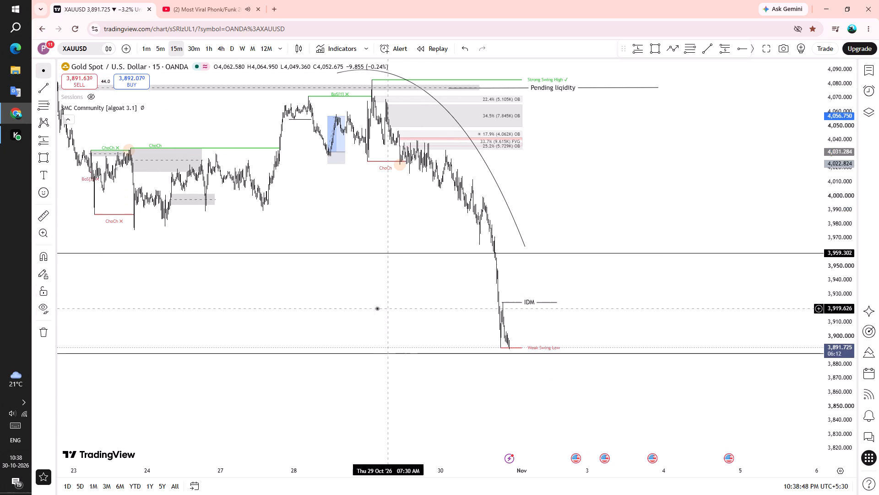
drag(332, 301, 338, 326)
Switch to YouTube and play Mix - Music of Brazil from the recommended videos.
click(217, 0)
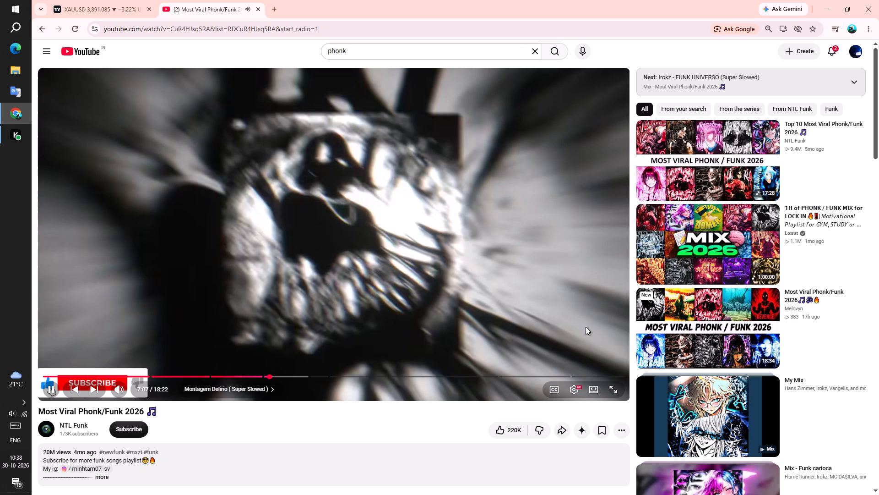
scroll(537, 297, down, 6)
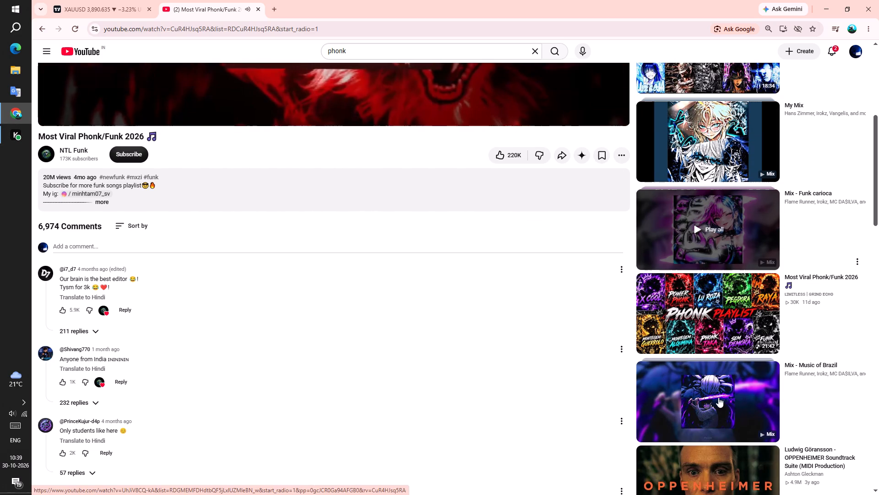
scroll(705, 306, down, 3)
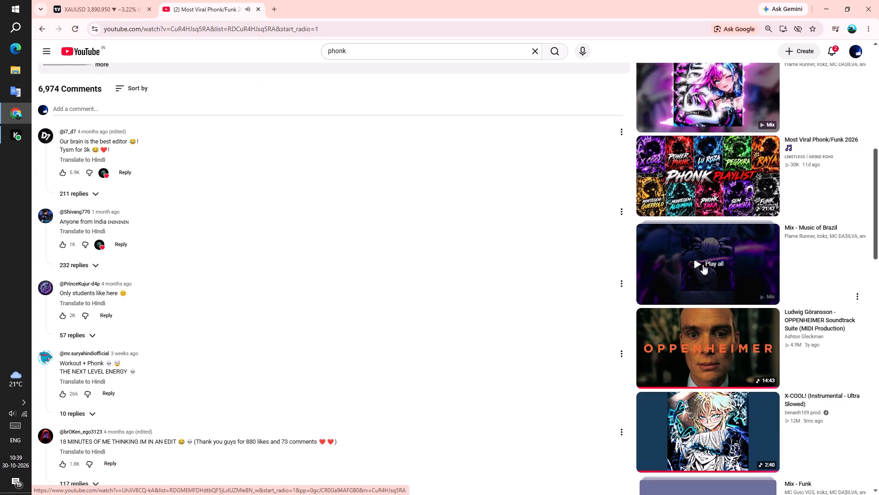
click(703, 264)
Browse the recommended videos and the mix's video page while Amor Na Praia (SLOWED + REVERB) loads.
scroll(702, 261, down, 7)
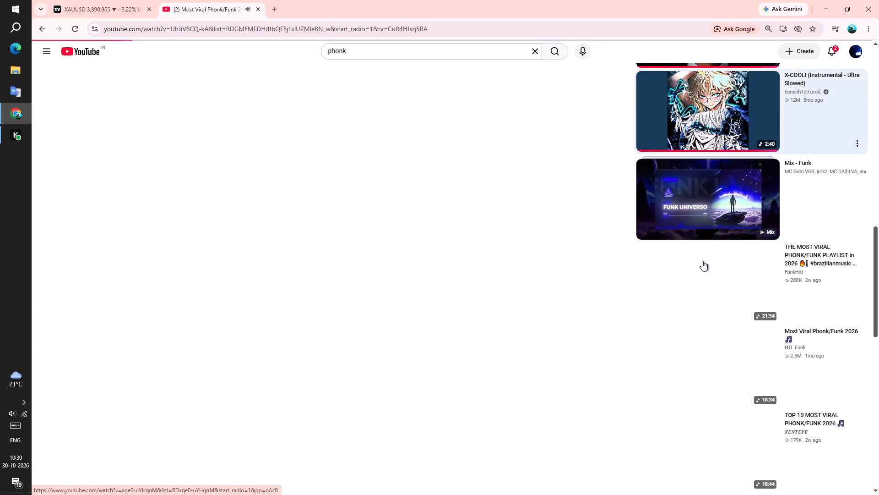
scroll(702, 261, down, 2)
scroll(668, 290, up, 8)
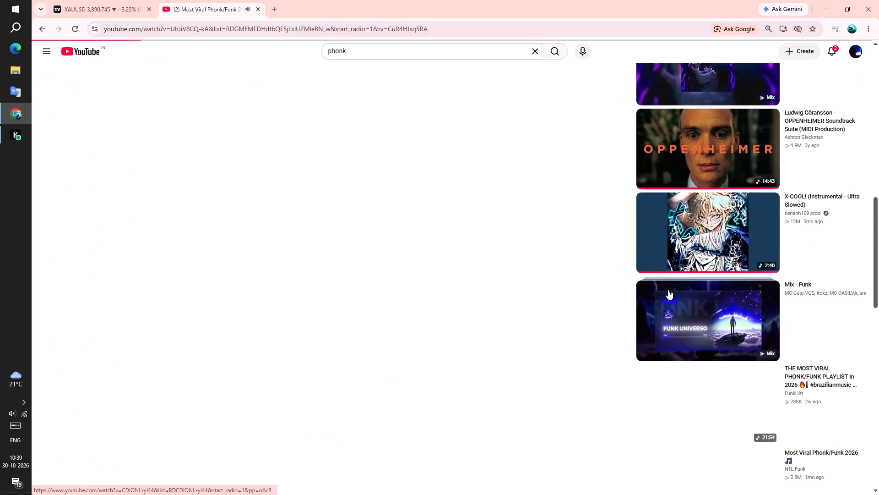
scroll(635, 286, up, 5)
scroll(515, 265, up, 4)
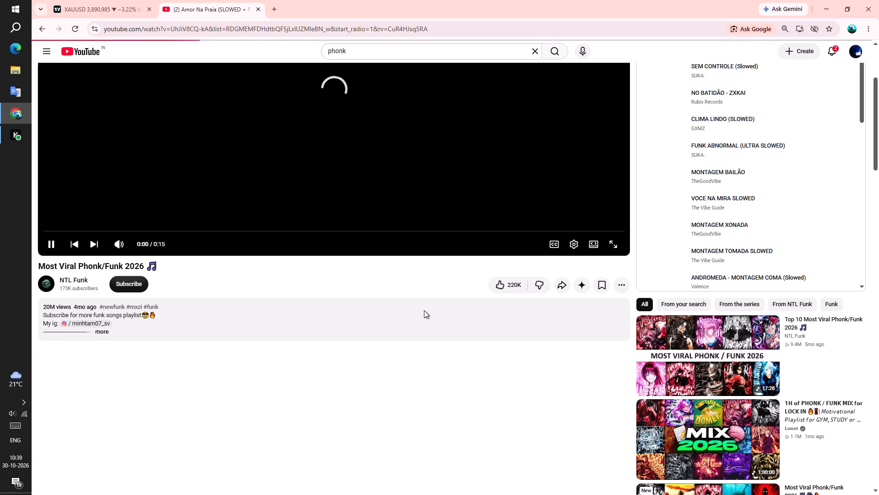
scroll(399, 303, up, 1)
scroll(375, 302, down, 1)
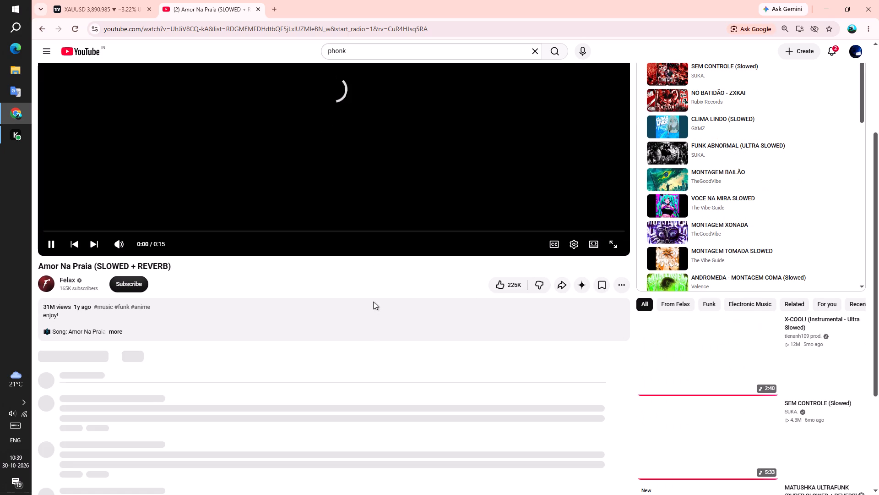
scroll(378, 301, up, 1)
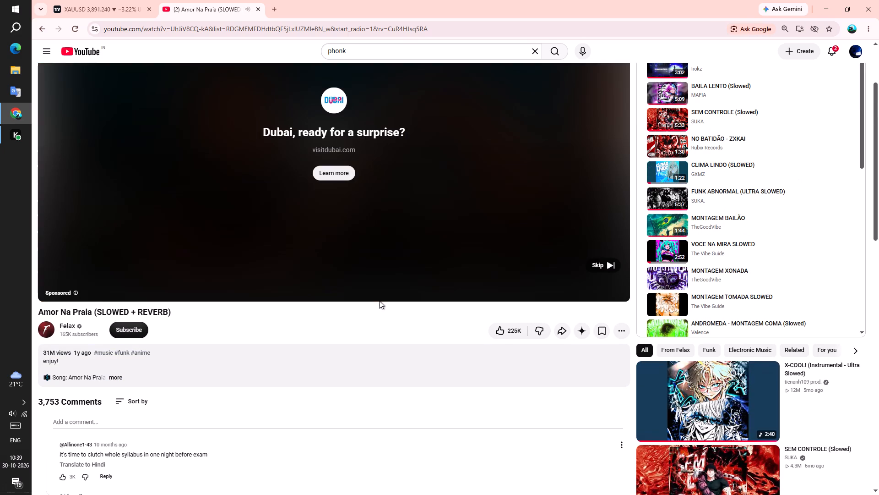
Skip the sponsored ad before Amor Na Praia (SLOWED + REVERB).
click(596, 265)
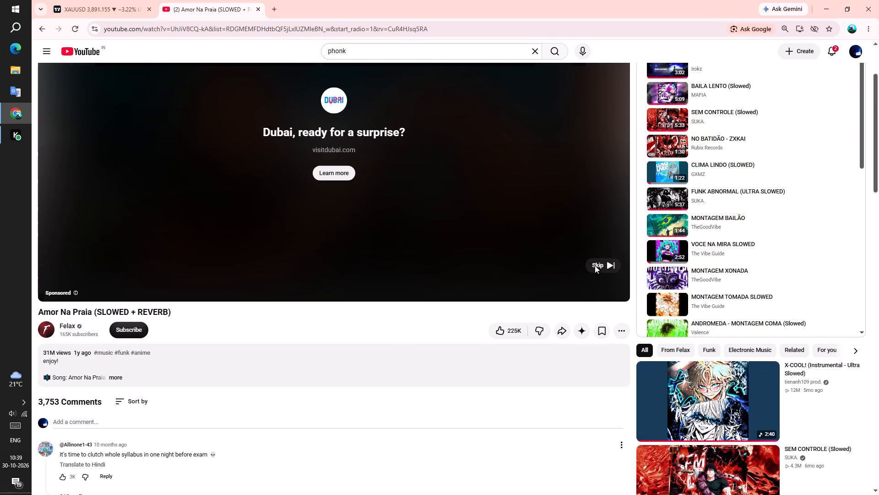
scroll(331, 275, up, 3)
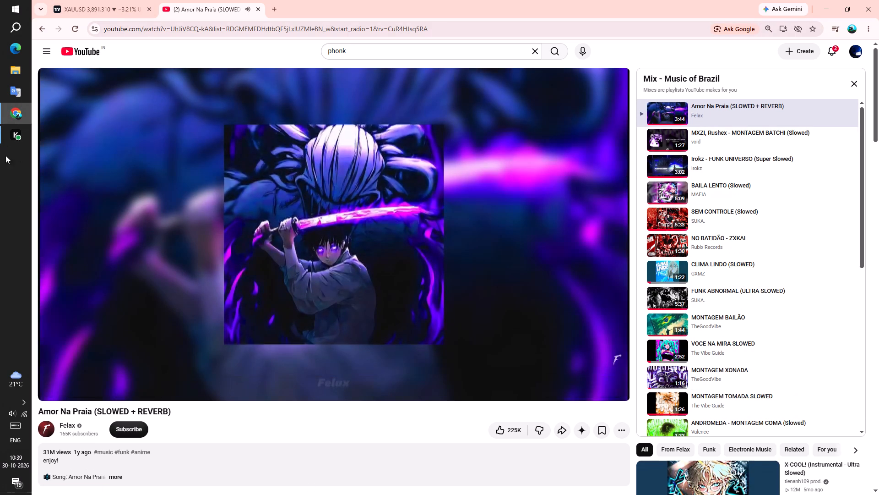
Return to the TradingView XAUUSD chart and examine the latest 15-minute candles between the IDM level and the horizontal line below the Weak Swing Low.
click(85, 0)
drag(601, 319, 624, 260)
scroll(518, 290, up, 3)
drag(512, 288, 574, 246)
scroll(457, 299, up, 2)
drag(416, 341, 456, 352)
drag(859, 442, 841, 388)
drag(834, 416, 810, 182)
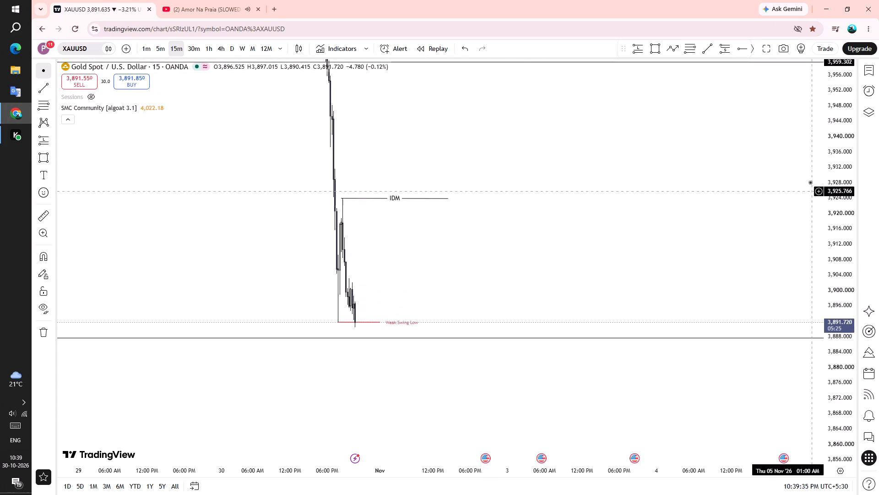
drag(810, 182, 809, 180)
scroll(401, 327, up, 4)
drag(254, 303, 624, 259)
Hide the SMC Community [algoat 3.1] indicator on the 15-minute XAUUSD chart and remove it.
scroll(709, 271, down, 2)
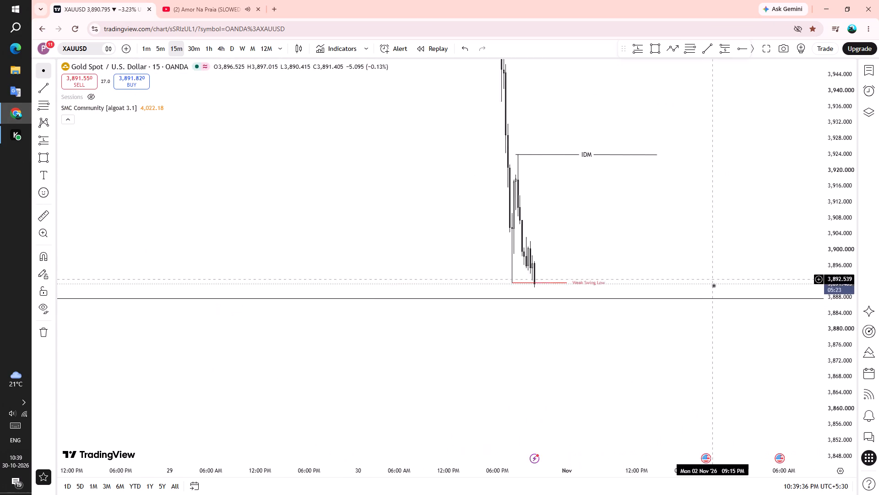
scroll(714, 286, down, 2)
drag(841, 156, 848, 484)
scroll(647, 360, down, 3)
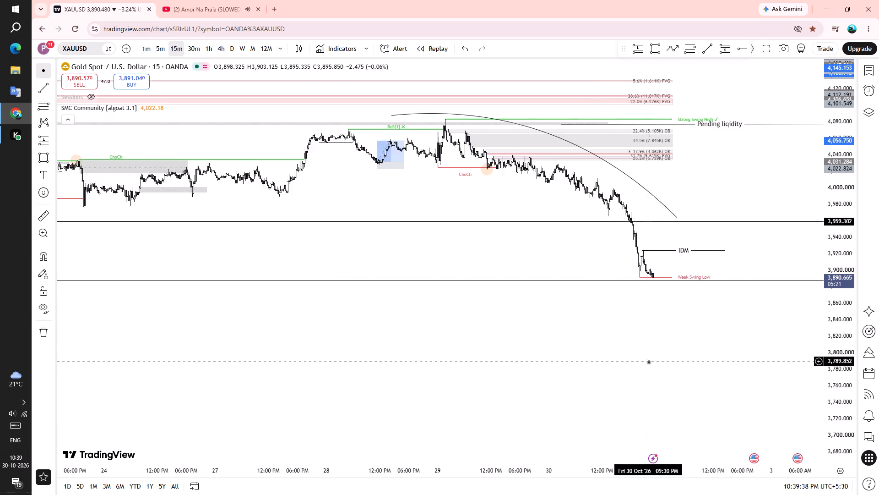
drag(673, 360, 555, 400)
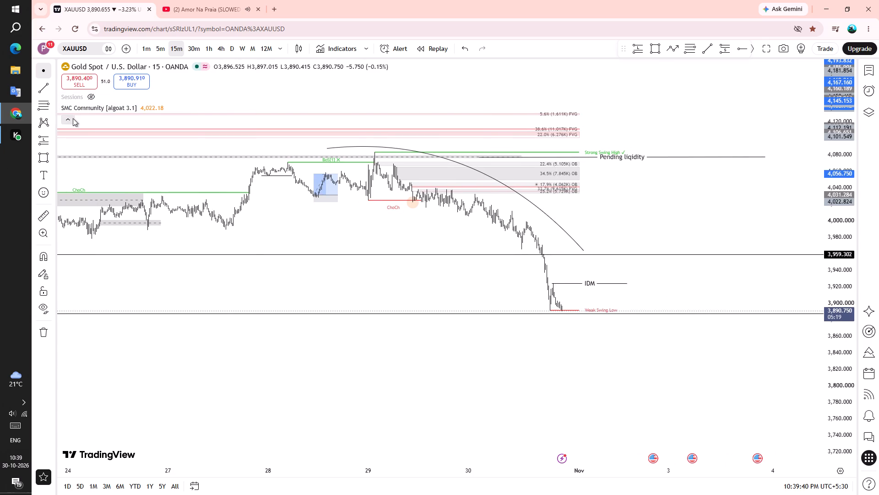
click(147, 110)
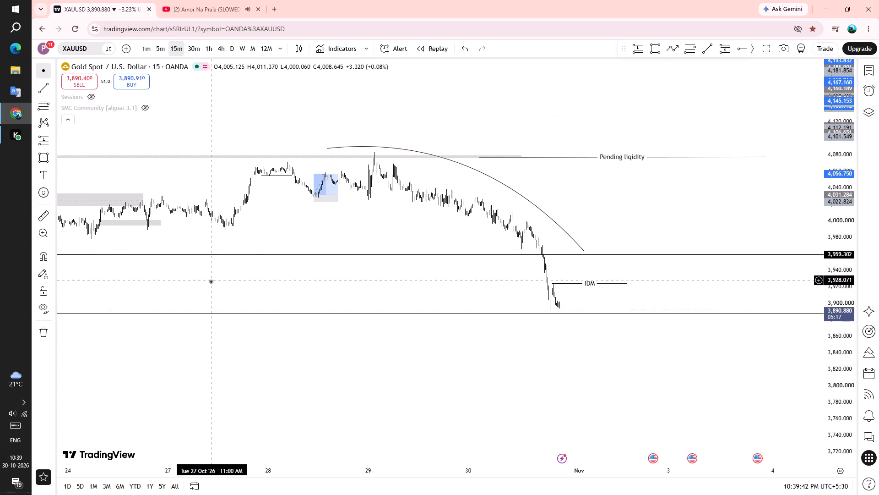
drag(398, 381, 321, 342)
scroll(473, 329, down, 3)
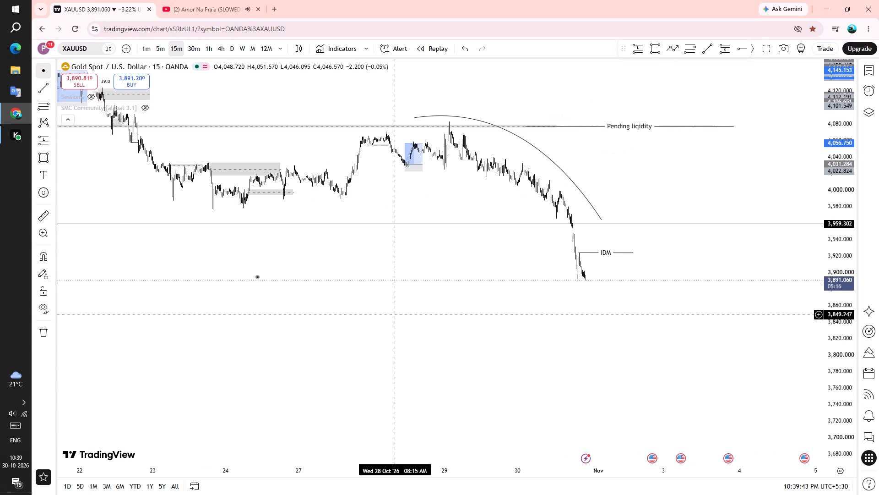
click(168, 109)
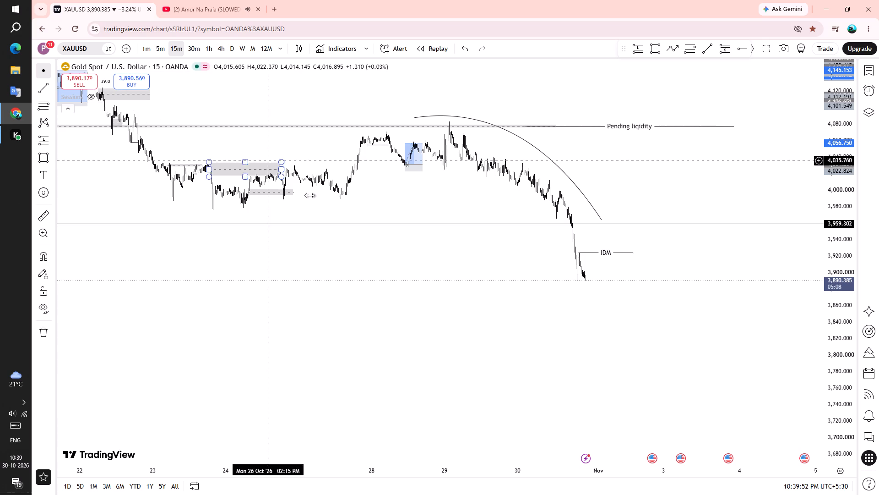
Search the indicator library for "smart money" and add Smart Money Concepts (SMC) [LuxAlgo] to the chart.
click(365, 48)
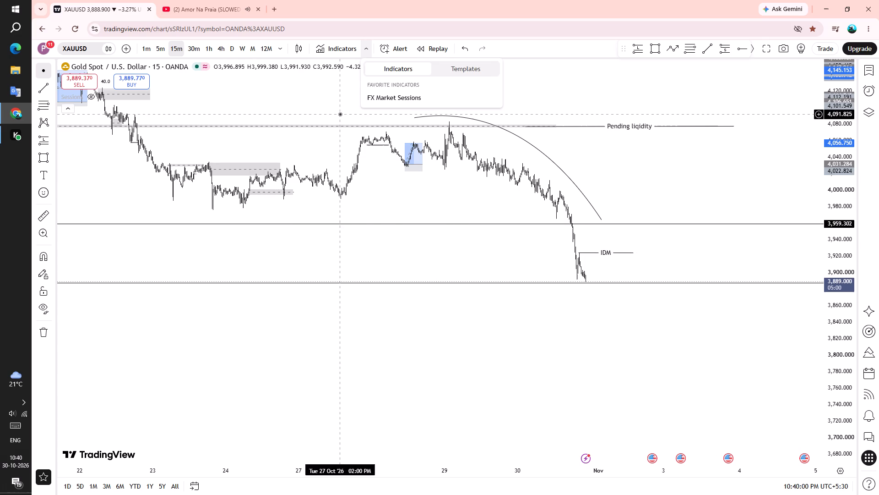
click(313, 105)
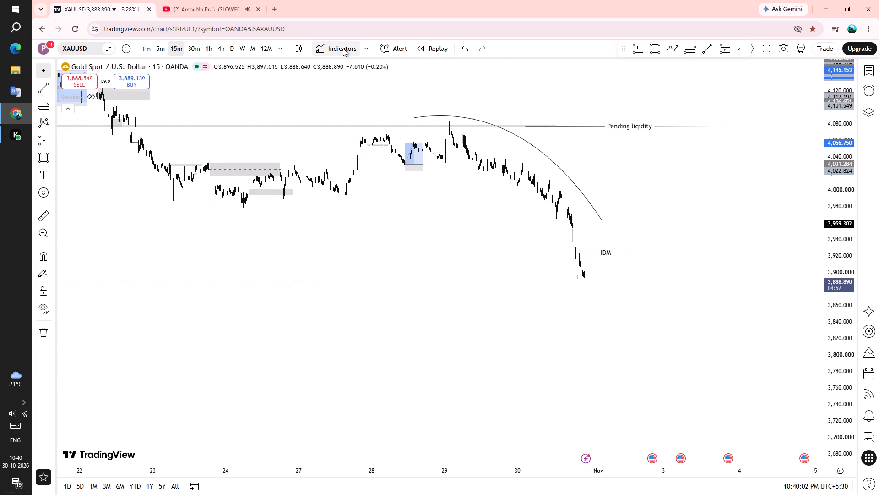
click(343, 48)
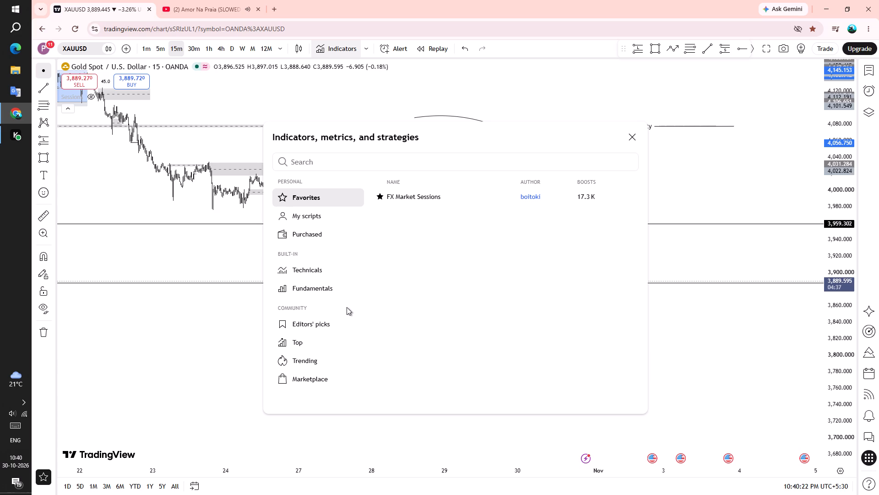
scroll(312, 214, down, 2)
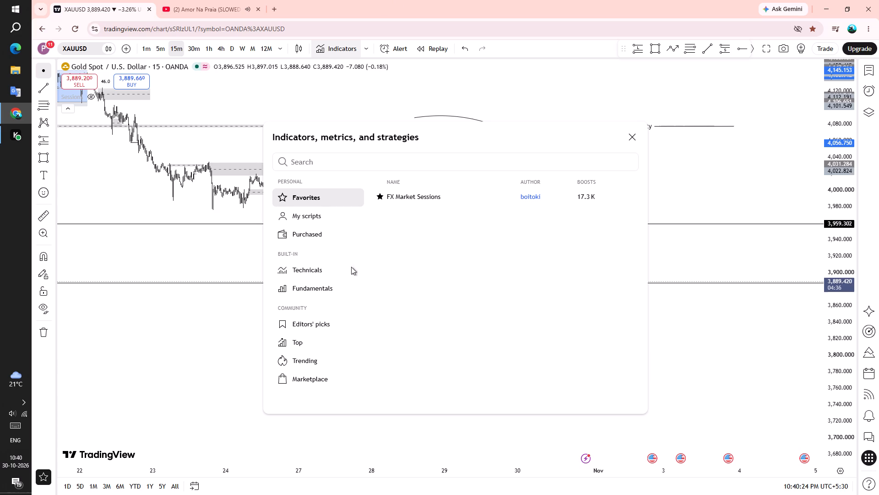
scroll(346, 305, up, 3)
scroll(332, 228, down, 6)
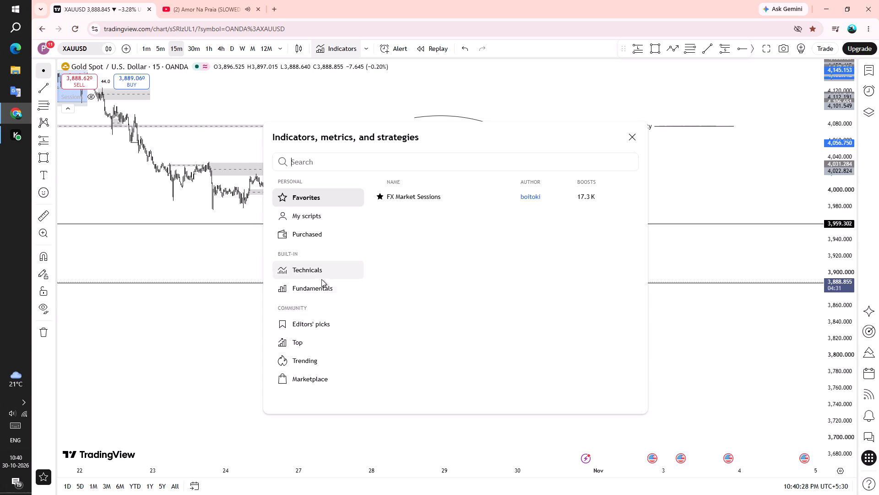
scroll(325, 328, up, 5)
scroll(321, 230, down, 5)
scroll(307, 274, down, 2)
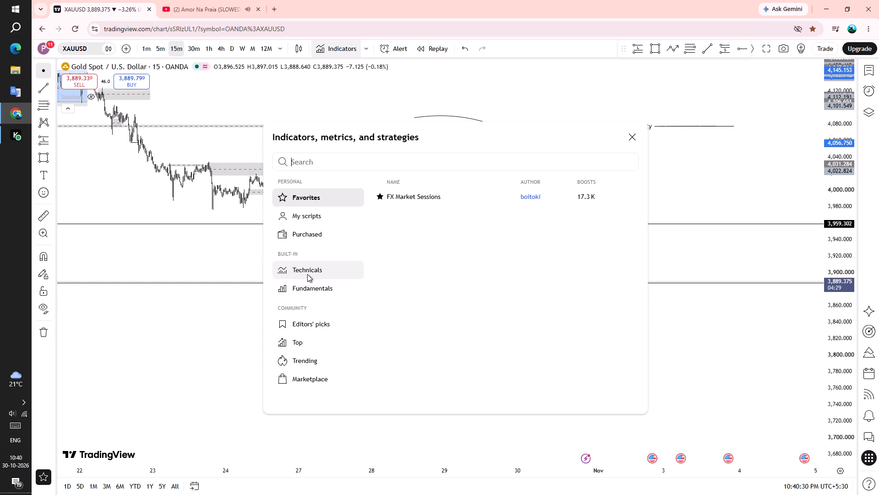
scroll(307, 274, down, 2)
click(370, 160)
text(smart money)
key(space)
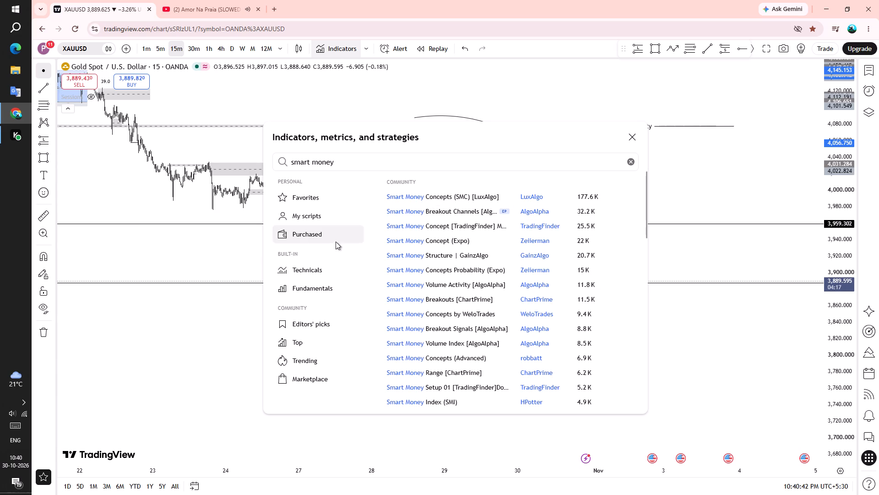
click(421, 200)
click(632, 135)
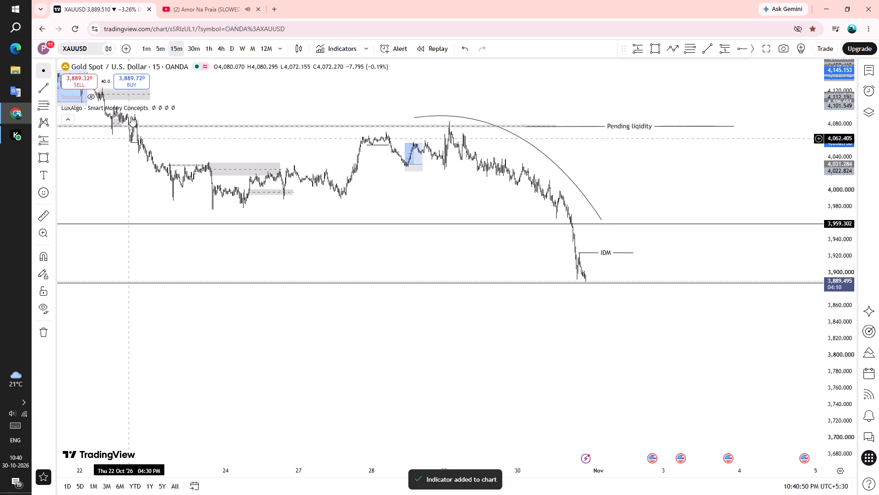
Examine the LuxAlgo structure labels and supply zones on the 15-minute chart, from the Pending liqidity level down to the Weak Low.
scroll(488, 312, down, 2)
scroll(743, 362, up, 3)
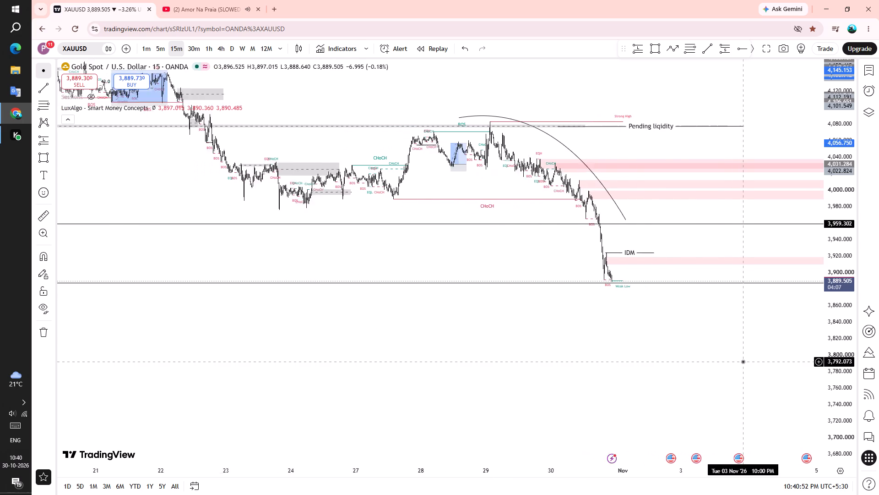
drag(852, 414, 841, 173)
scroll(579, 387, up, 5)
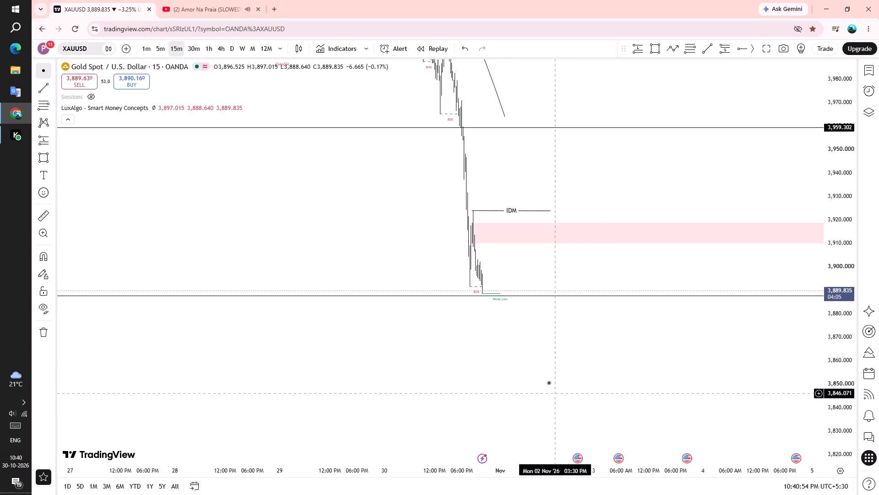
scroll(455, 362, up, 2)
drag(423, 357, 456, 364)
scroll(389, 344, up, 5)
drag(336, 346, 386, 341)
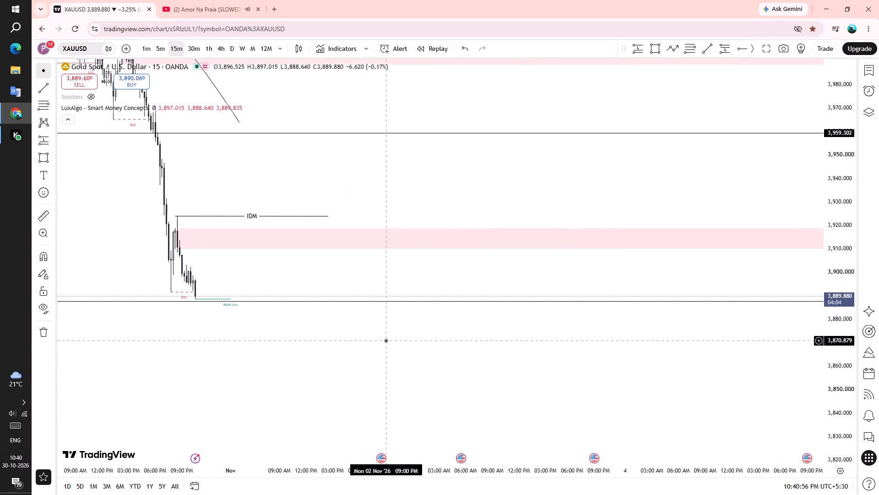
drag(386, 341, 611, 445)
scroll(604, 294, down, 1)
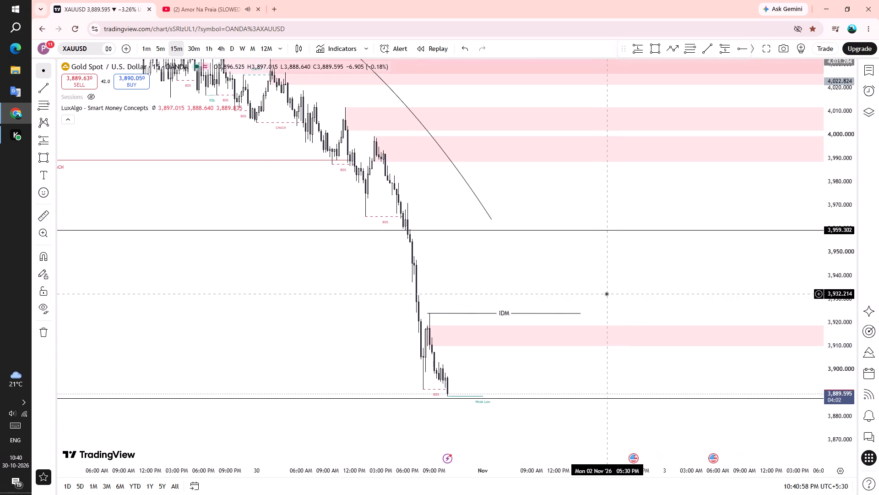
scroll(607, 294, down, 2)
drag(423, 284, 474, 386)
scroll(485, 328, down, 4)
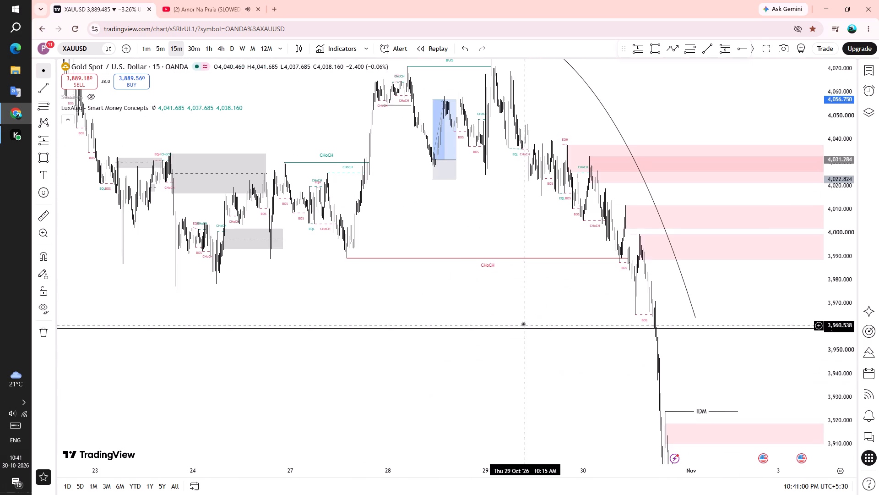
drag(521, 295, 522, 366)
scroll(378, 296, up, 1)
drag(476, 286, 476, 287)
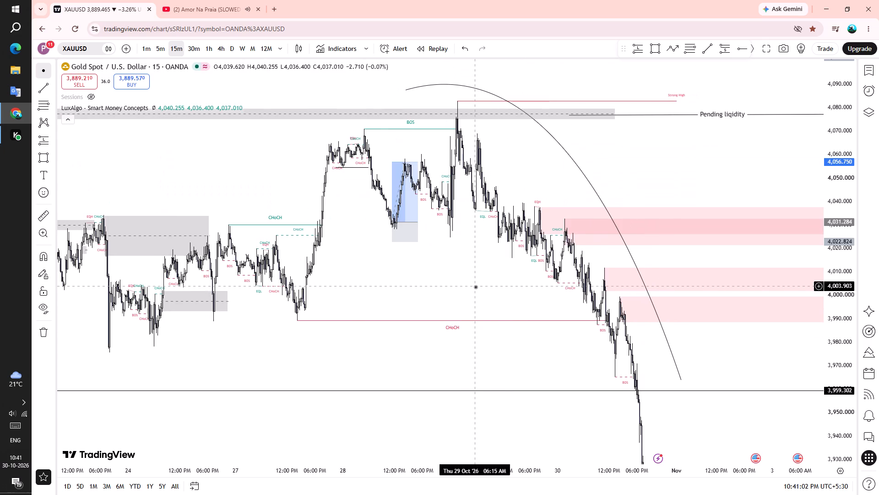
drag(476, 287, 311, 219)
scroll(281, 210, up, 1)
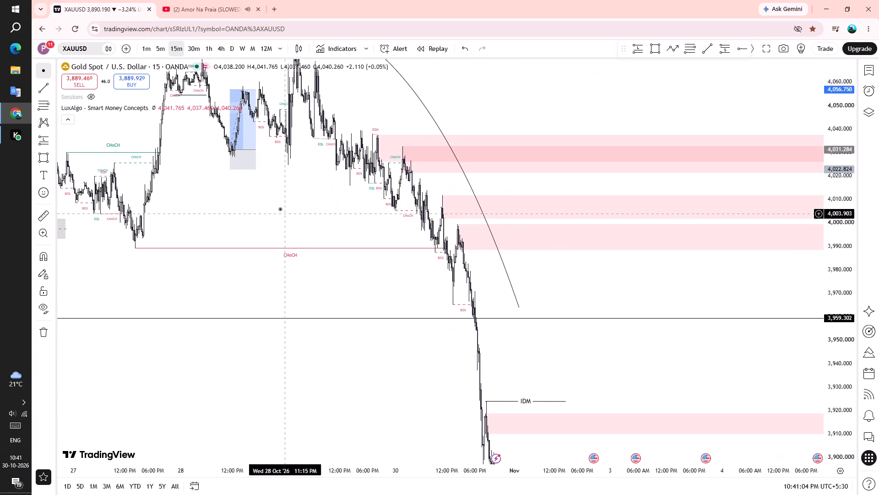
scroll(280, 209, up, 1)
drag(553, 384, 197, 280)
scroll(571, 330, down, 4)
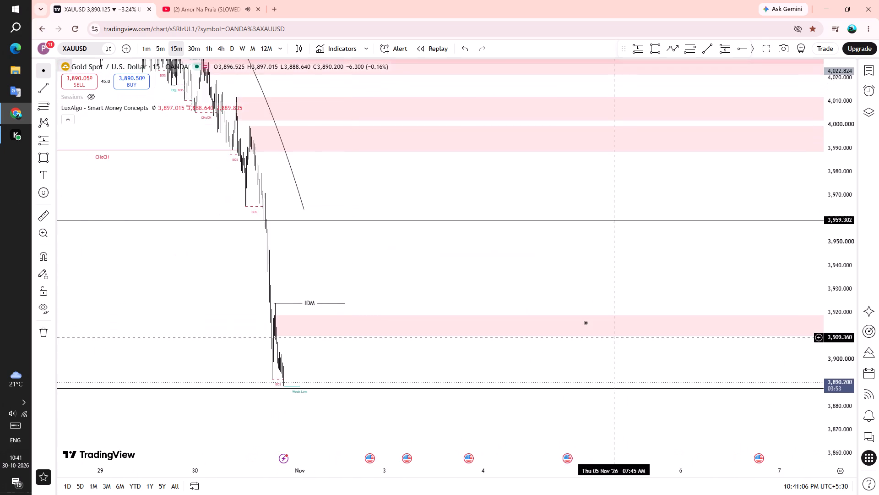
Switch XAUUSD to the 1-hour timeframe and examine the LuxAlgo structure and supply zones between the Strong High and Weak Low.
click(210, 52)
scroll(252, 271, up, 5)
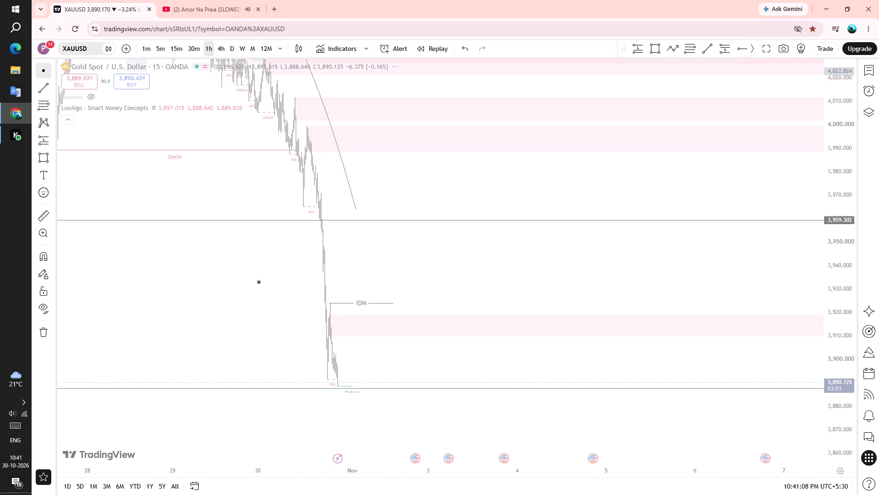
scroll(257, 278, up, 6)
scroll(201, 301, up, 4)
drag(163, 311, 523, 191)
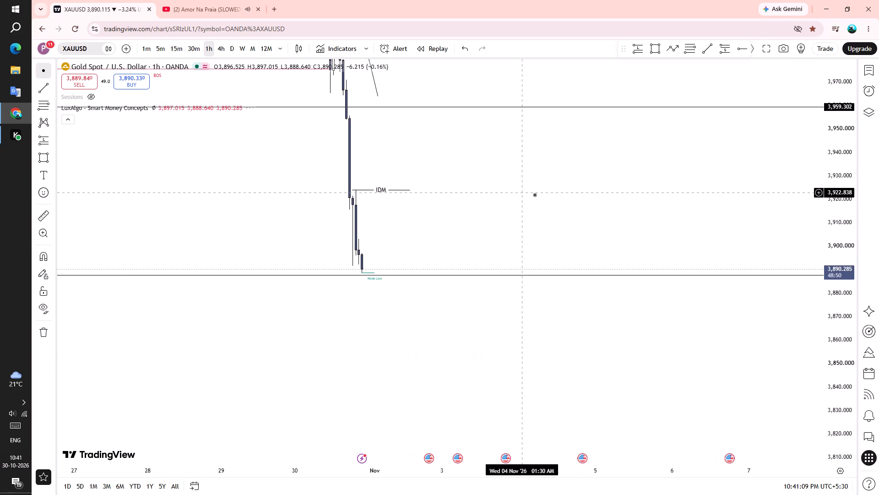
drag(846, 236, 820, 455)
scroll(600, 344, down, 8)
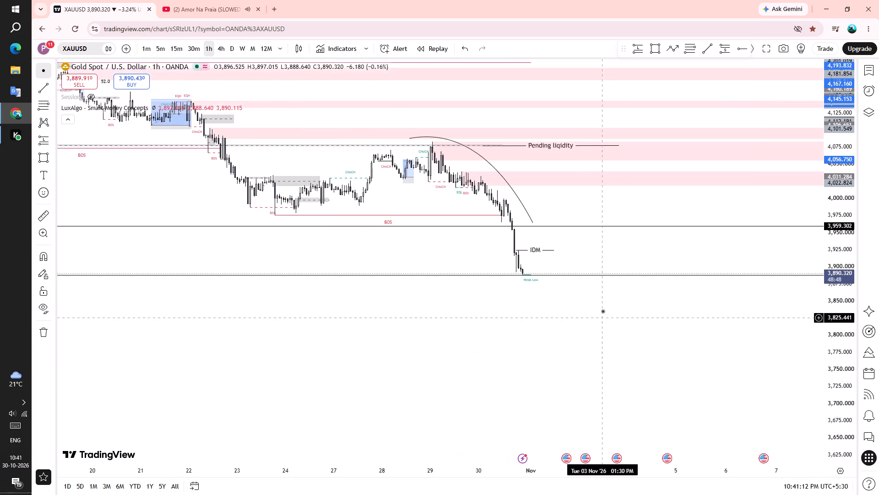
drag(602, 343, 409, 439)
scroll(413, 362, down, 2)
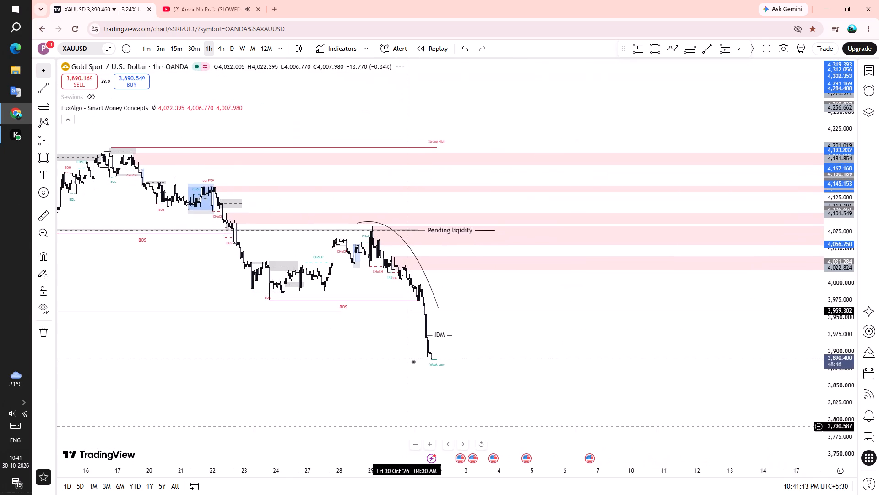
drag(606, 409, 586, 375)
scroll(519, 380, up, 2)
drag(535, 379, 517, 352)
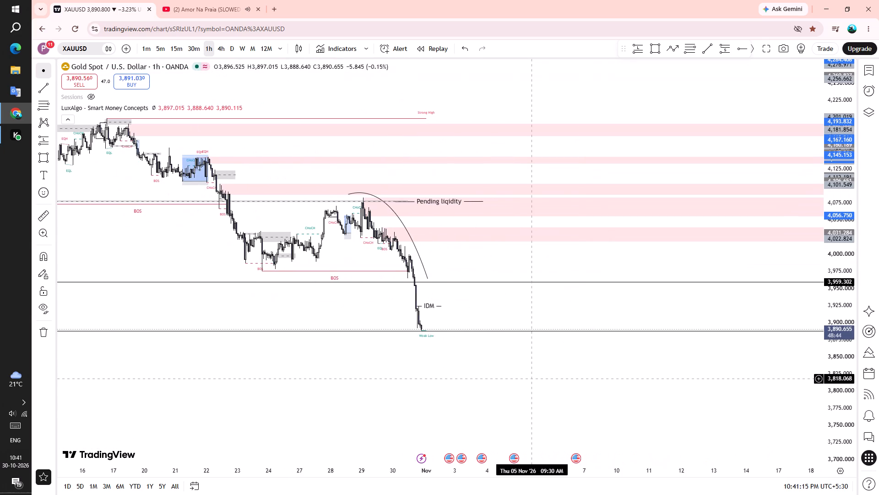
scroll(624, 336, down, 2)
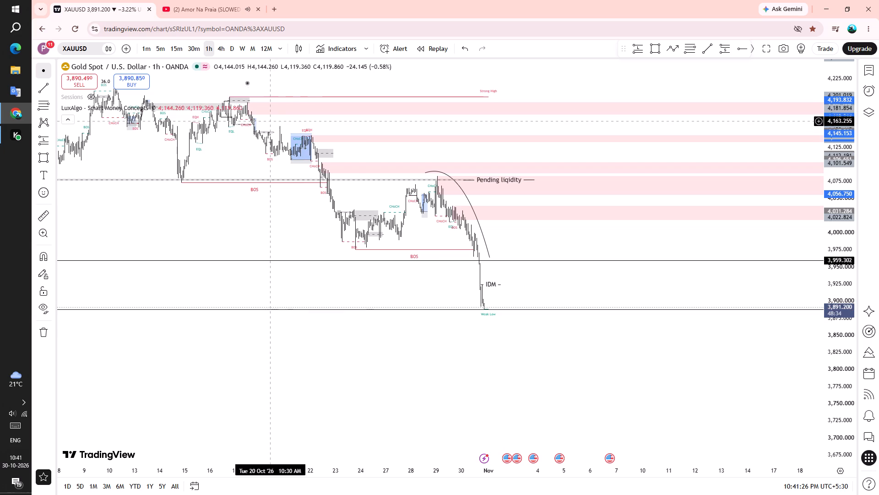
Examine the recent 1-hour decline more closely, from the Pending liqidity level through the BOS and IDM lines to the Weak Low.
drag(575, 345, 575, 295)
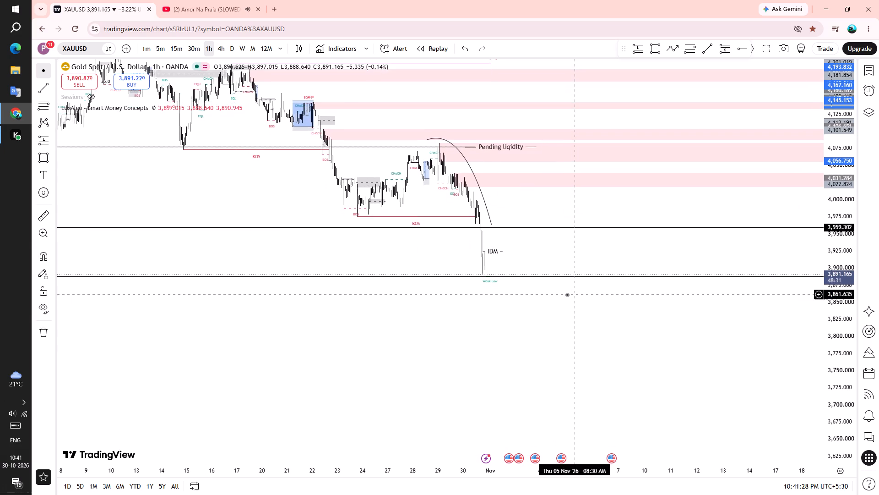
scroll(448, 337, up, 1)
drag(846, 419, 829, 339)
scroll(487, 395, up, 3)
drag(411, 355, 669, 364)
scroll(474, 362, up, 2)
scroll(609, 444, up, 2)
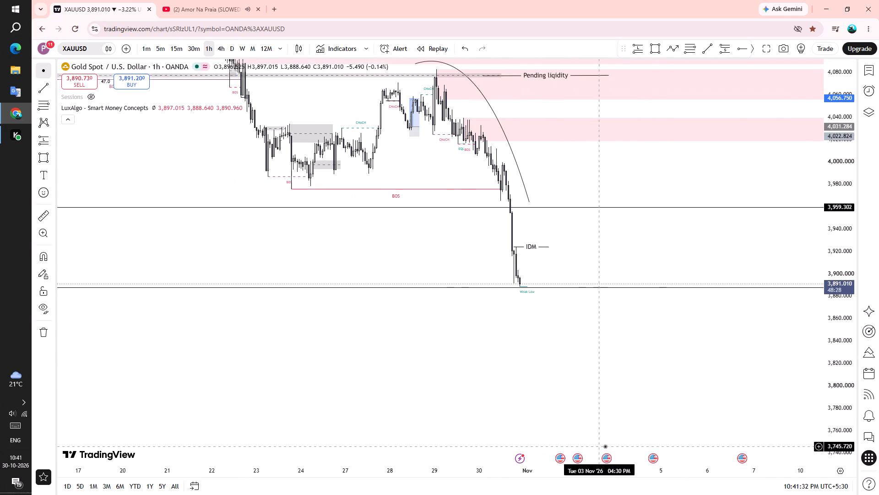
scroll(465, 394, up, 2)
drag(466, 333, 729, 360)
scroll(732, 349, down, 2)
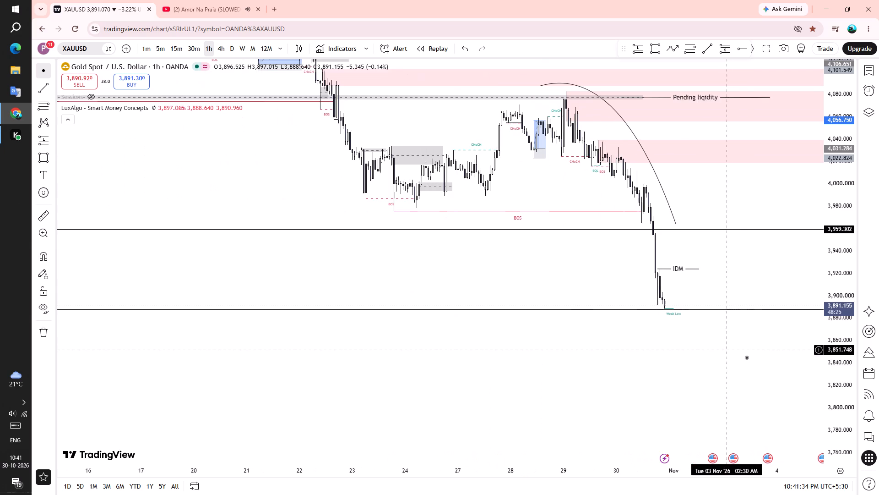
drag(748, 358, 563, 407)
drag(827, 428, 787, 224)
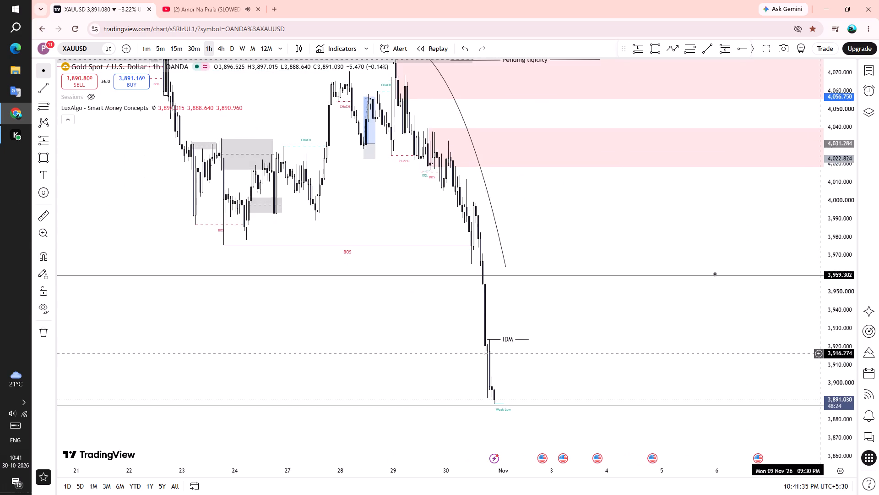
Examine the 1-hour LuxAlgo supply zones and BOS structure around the Pending liqidity arc, down to the Weak Low.
drag(619, 229, 642, 313)
drag(848, 254, 837, 396)
drag(723, 380, 835, 396)
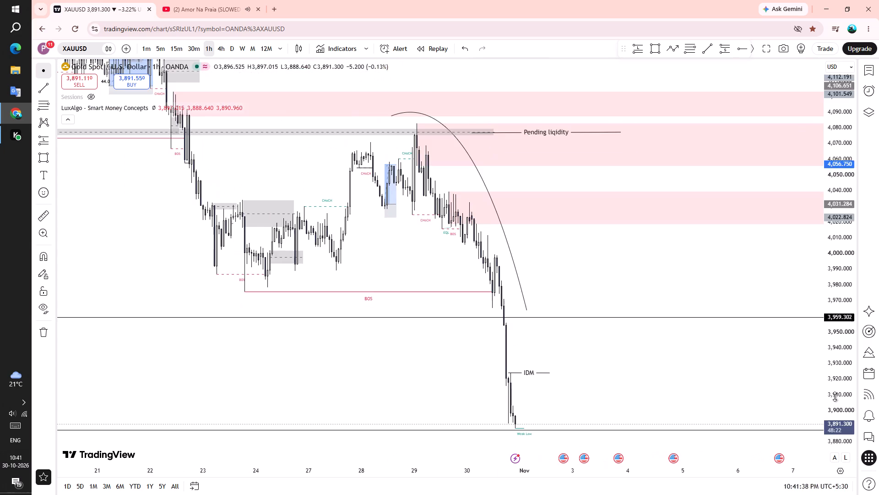
drag(835, 396, 699, 271)
scroll(754, 283, down, 2)
drag(834, 263, 824, 352)
scroll(598, 350, up, 1)
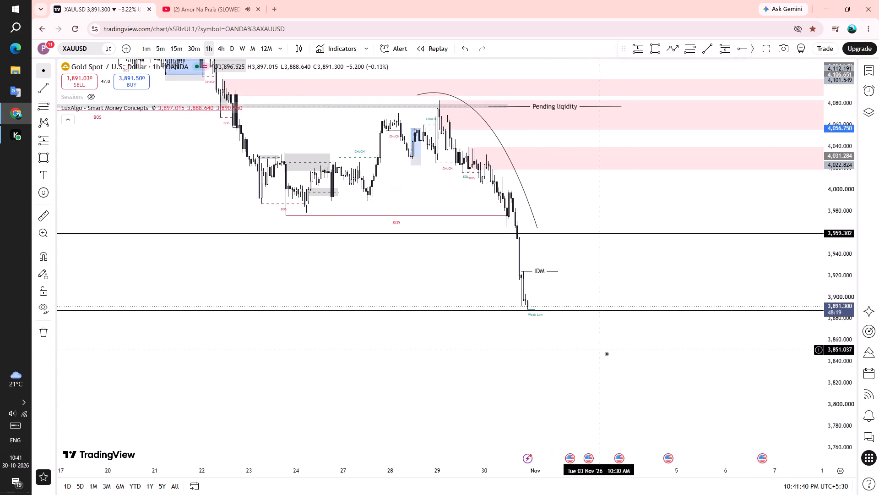
drag(619, 357, 553, 412)
scroll(555, 385, down, 1)
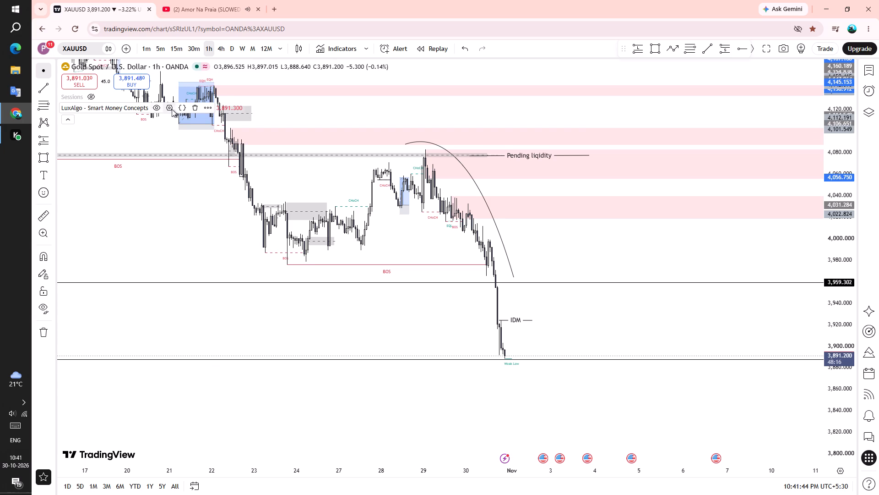
Remove the LuxAlgo Smart Money Concepts indicator from the 1-hour chart.
click(195, 108)
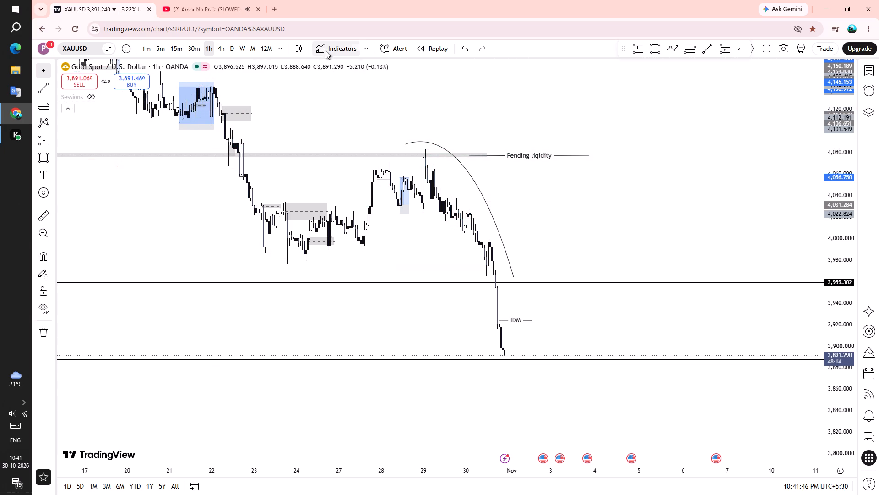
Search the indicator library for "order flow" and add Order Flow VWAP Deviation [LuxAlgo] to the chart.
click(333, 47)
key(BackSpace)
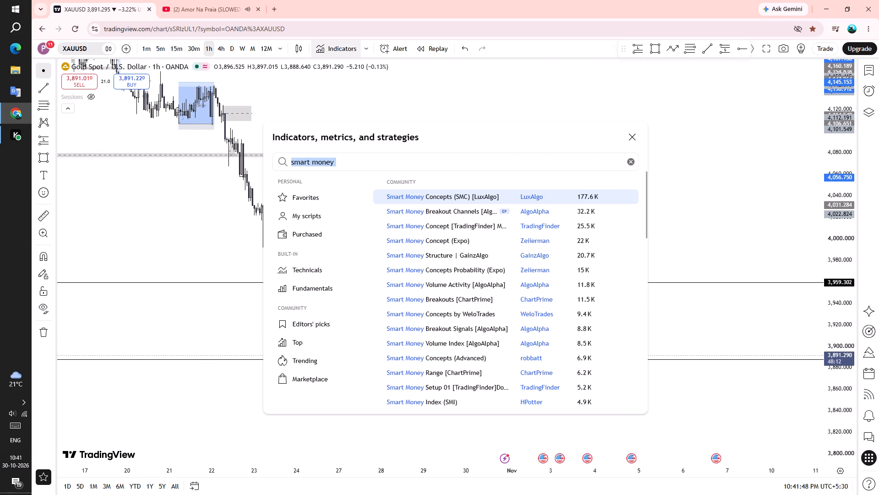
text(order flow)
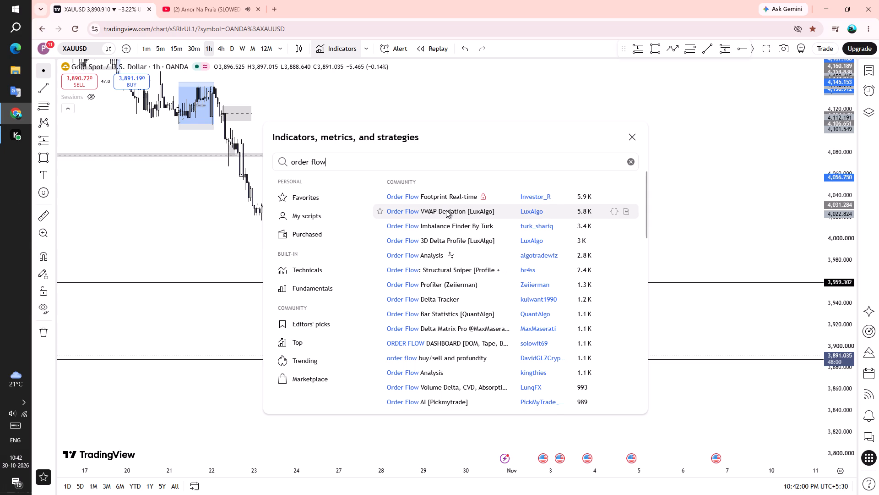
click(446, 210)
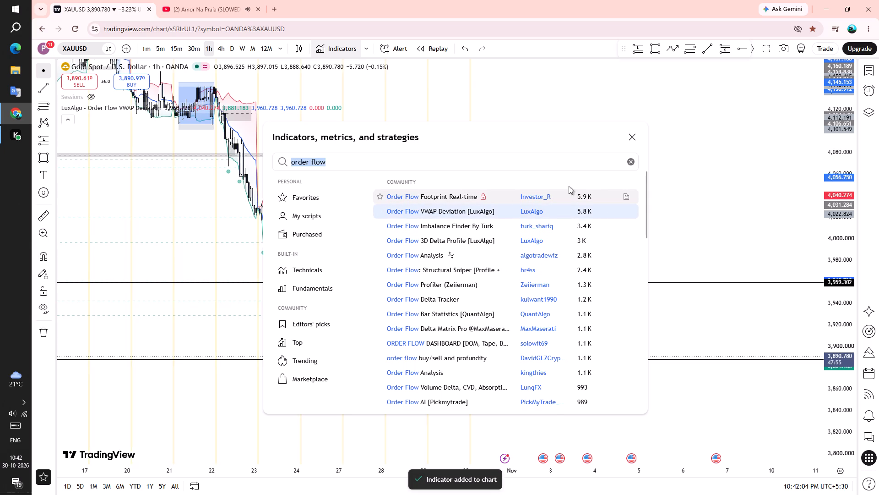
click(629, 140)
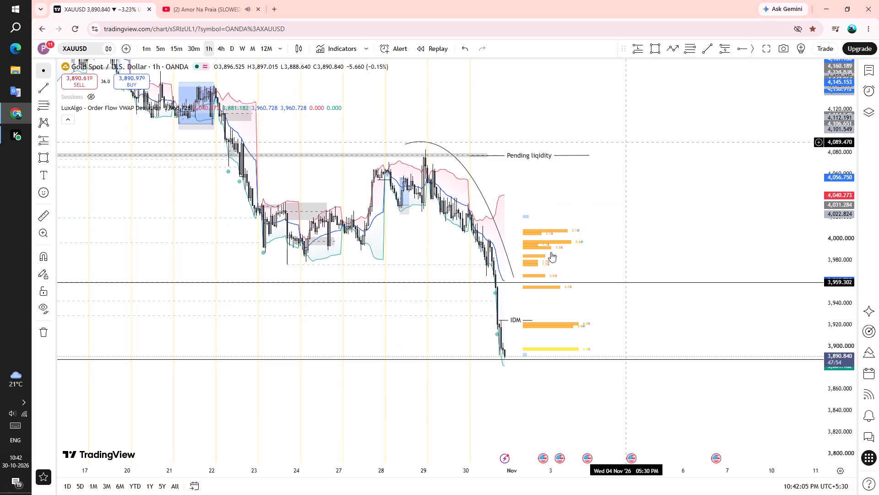
Examine the VWAP deviation bands and order flow profile across the recent 1-hour price decline.
drag(619, 253, 664, 247)
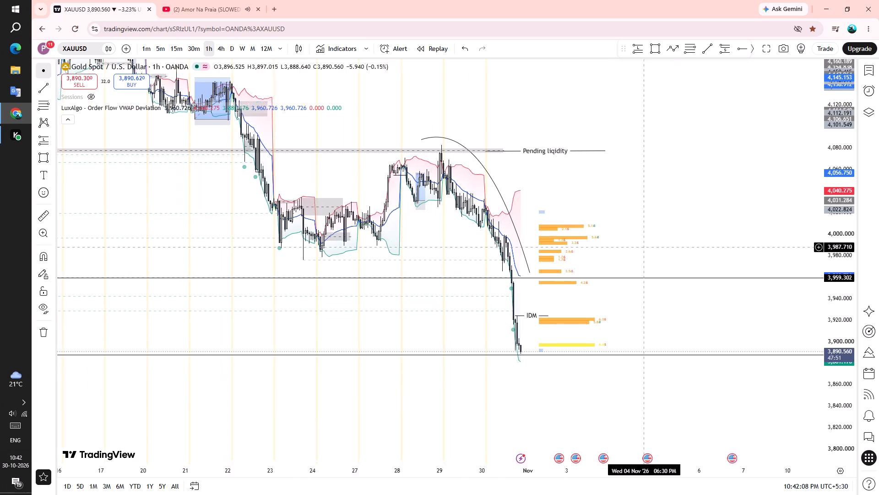
drag(664, 247, 749, 258)
scroll(658, 221, up, 1)
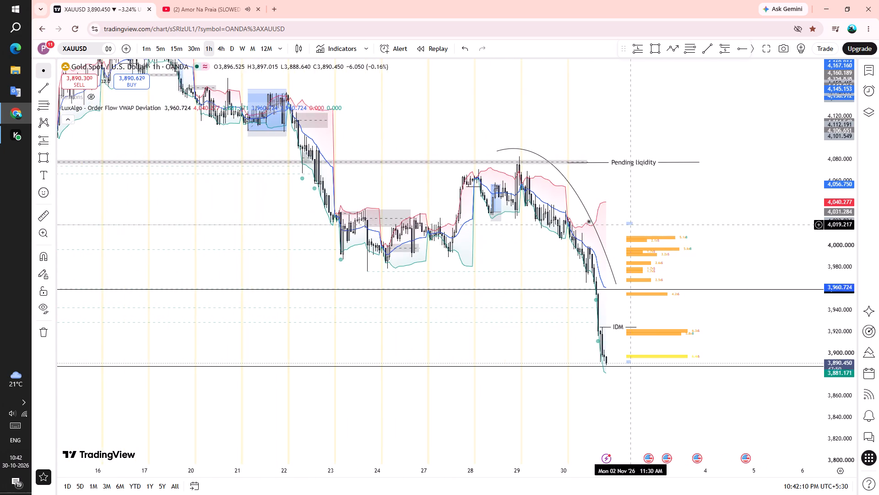
scroll(588, 236, up, 3)
scroll(477, 213, down, 3)
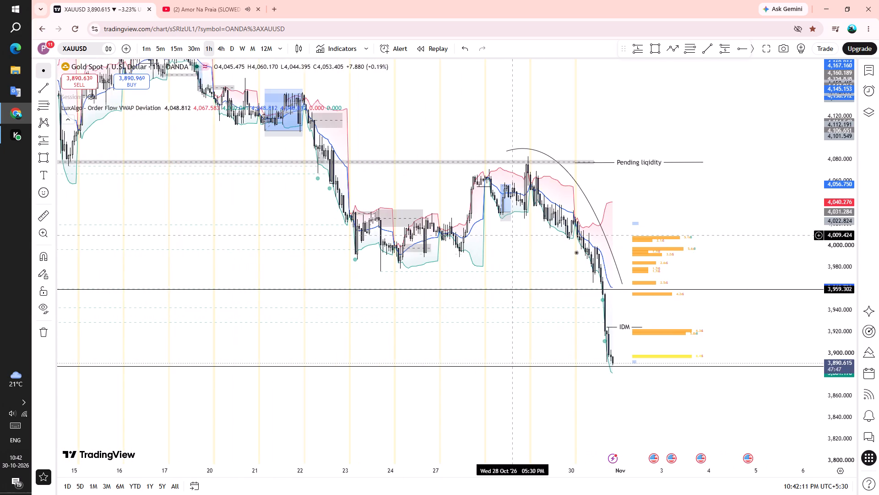
scroll(624, 361, up, 4)
scroll(624, 411, up, 2)
drag(507, 408, 821, 392)
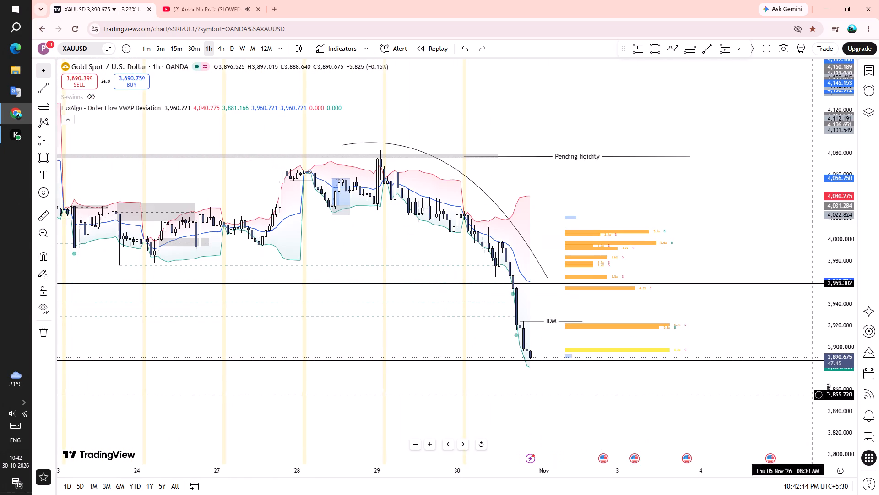
Examine the order flow profile bars closely around the 3,959.302 line, the IDM level and the latest candles.
click(828, 389)
drag(608, 407, 749, 396)
drag(836, 422, 820, 266)
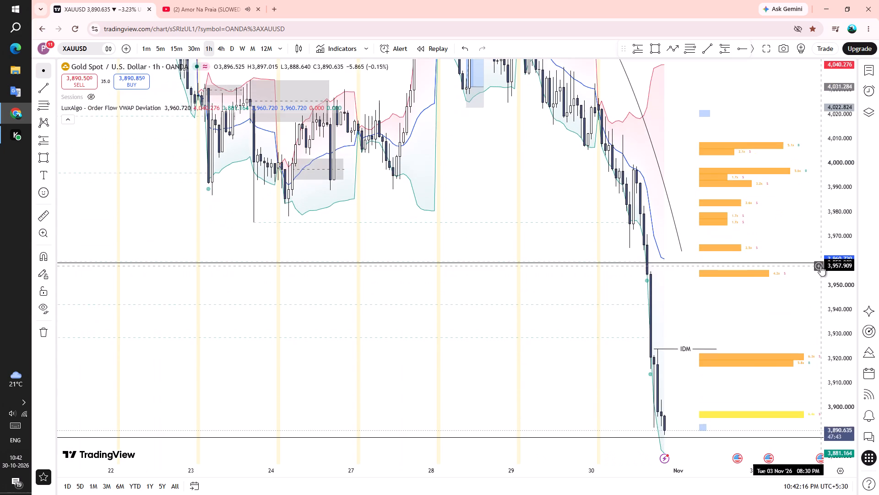
scroll(681, 331, up, 7)
drag(695, 314, 682, 374)
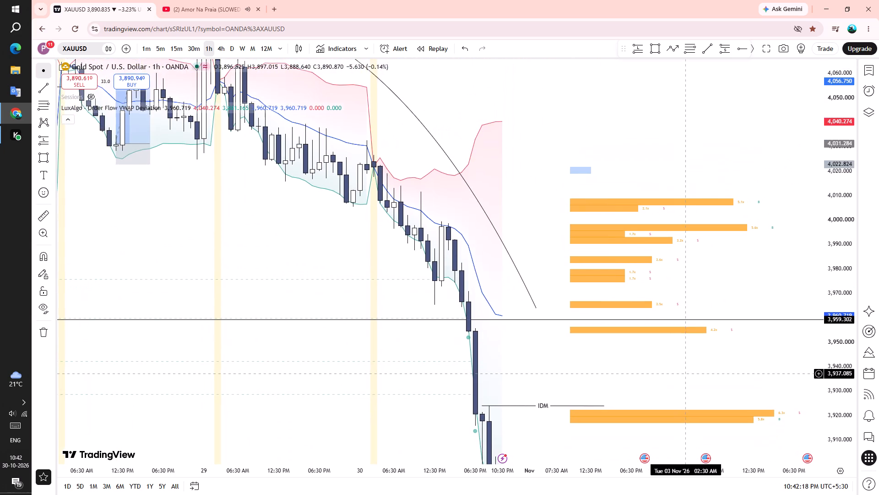
drag(682, 374, 613, 300)
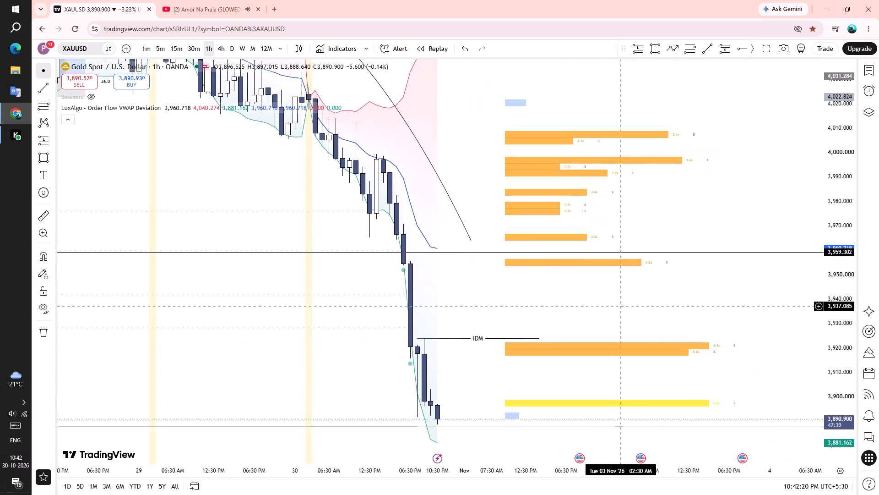
drag(613, 300, 587, 257)
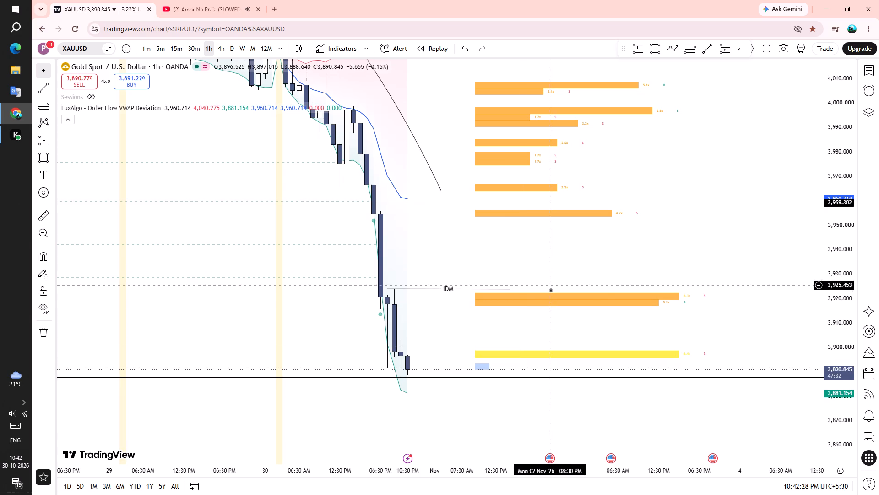
drag(564, 265, 556, 363)
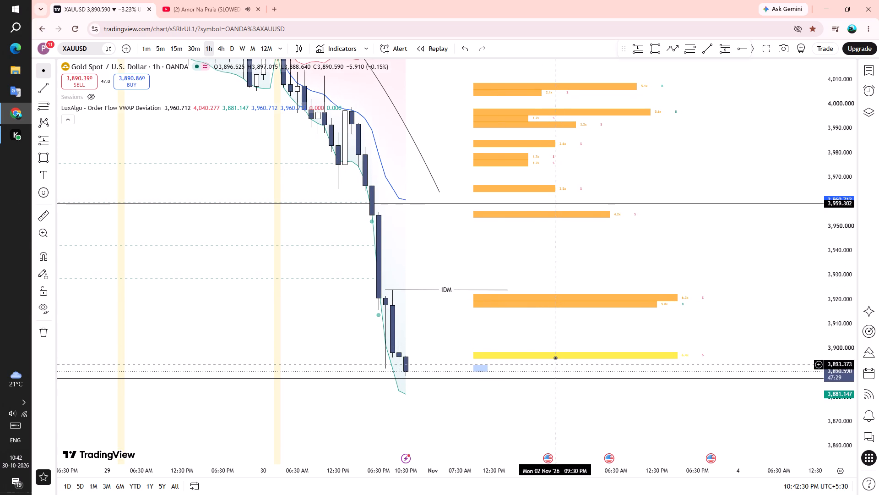
Review the VWAP deviation bands over the wider October price history, including the Pending liqidity level and older marked zones.
scroll(581, 236, down, 4)
drag(752, 141, 698, 409)
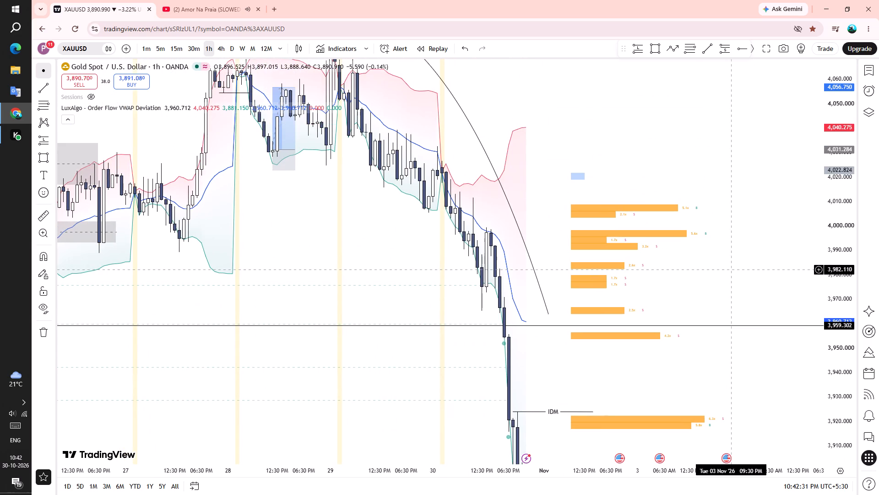
scroll(777, 257, down, 4)
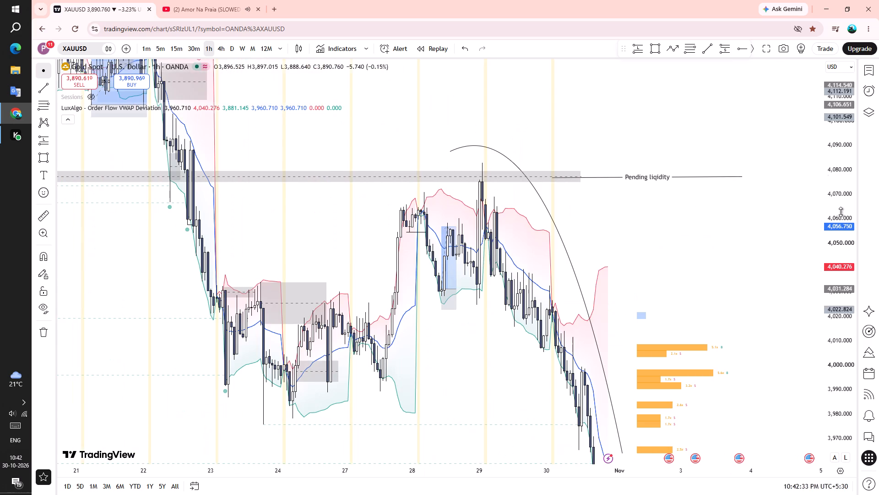
drag(835, 198, 826, 443)
scroll(781, 348, down, 6)
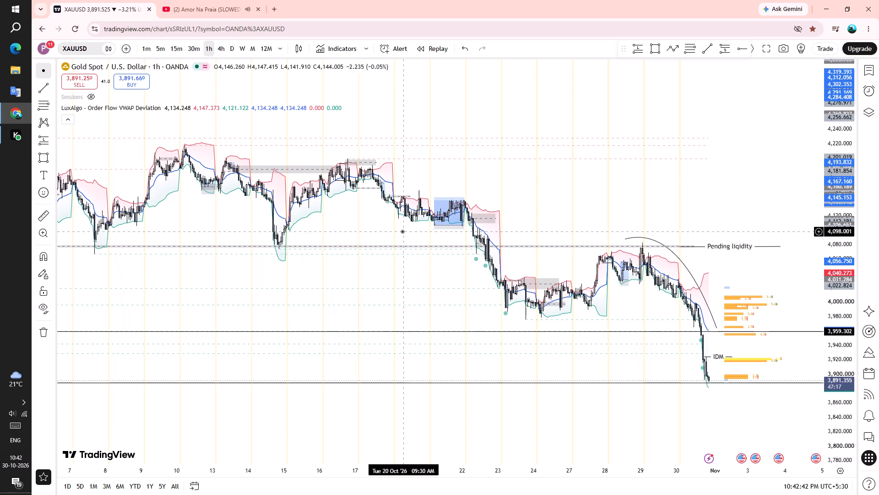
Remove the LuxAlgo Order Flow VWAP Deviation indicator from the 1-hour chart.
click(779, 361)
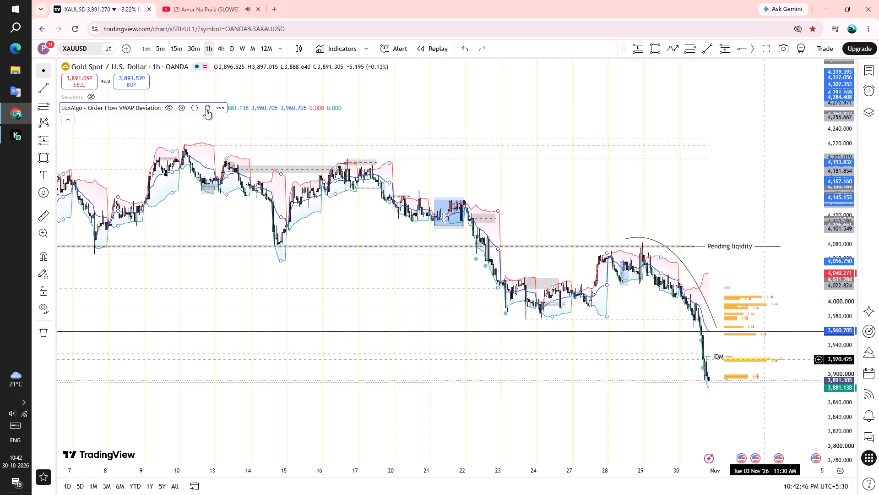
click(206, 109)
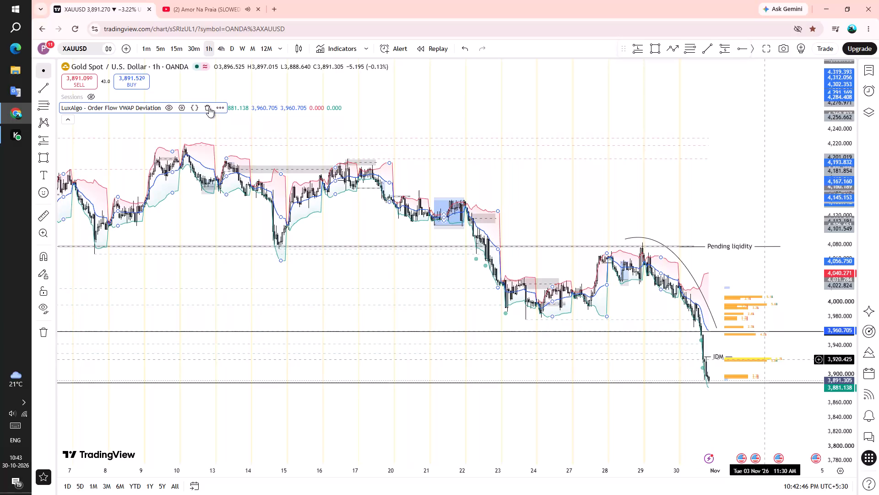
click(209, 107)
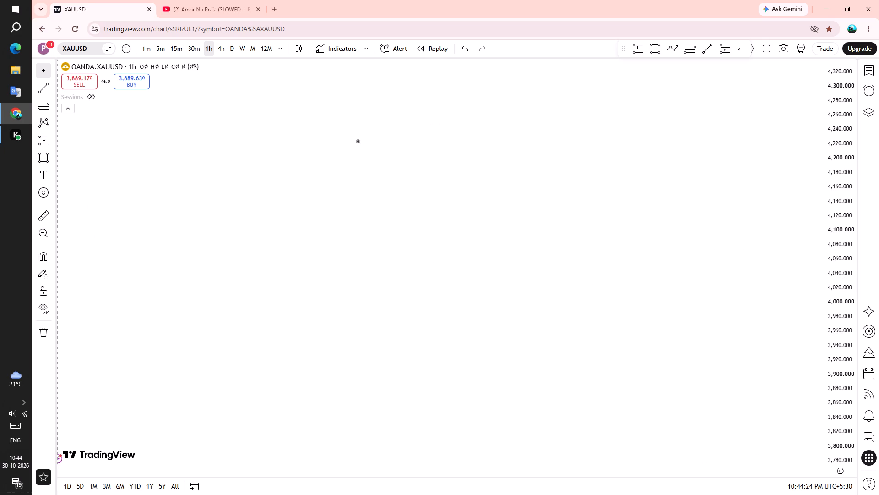
Examine the 1-hour XAUUSD decline without indicators, from the Pending liqidity level through IDM to the lower horizontal line.
scroll(739, 332, down, 2)
drag(770, 307, 770, 306)
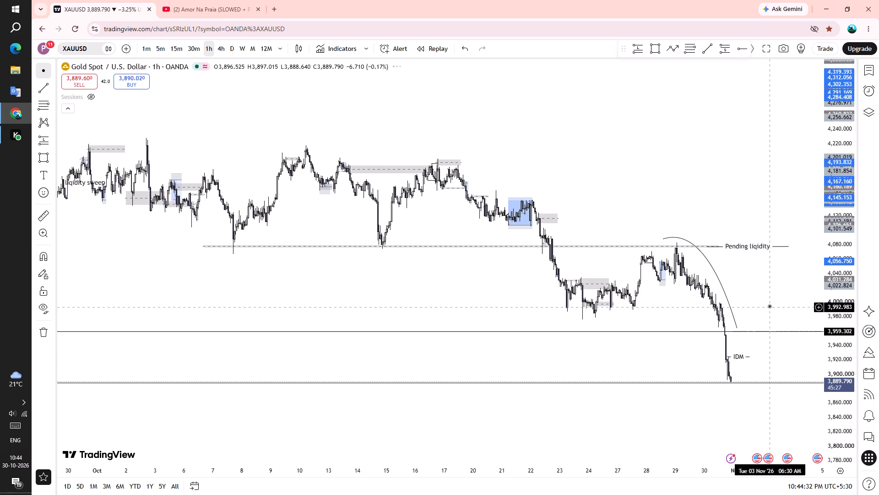
drag(770, 306, 678, 231)
scroll(641, 287, up, 2)
scroll(584, 288, up, 3)
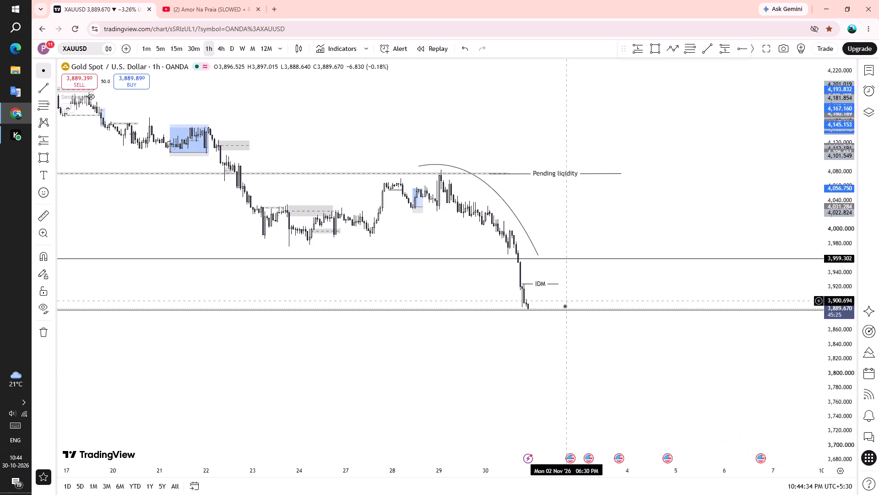
scroll(528, 356, up, 1)
drag(547, 363, 512, 326)
scroll(550, 350, down, 2)
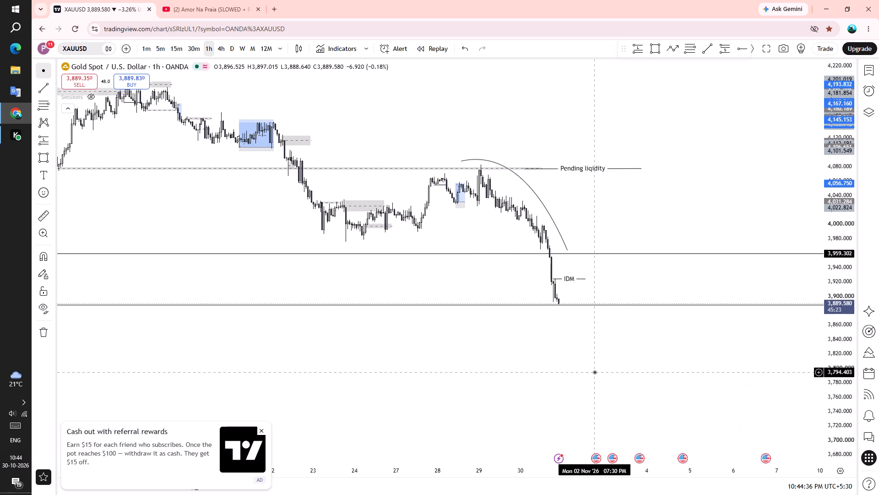
drag(595, 372, 589, 324)
scroll(490, 361, up, 2)
drag(538, 326, 535, 368)
scroll(570, 352, down, 2)
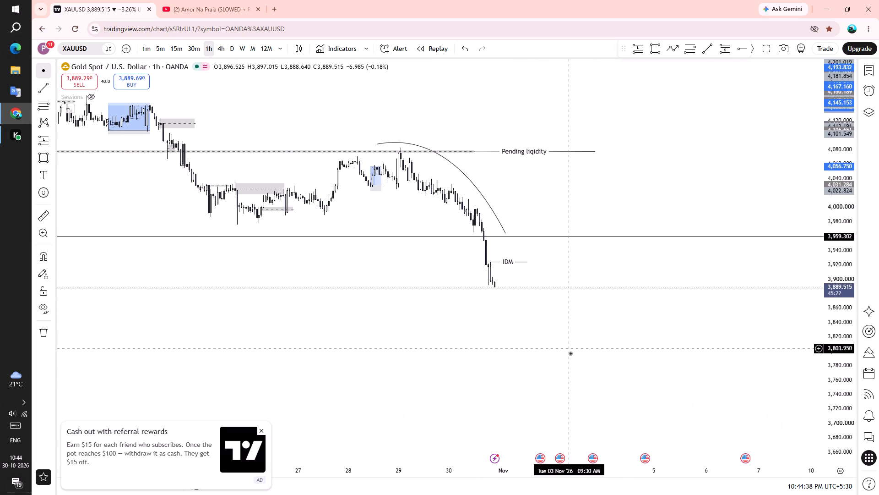
Dismiss the referral rewards advertisement covering the chart.
click(259, 430)
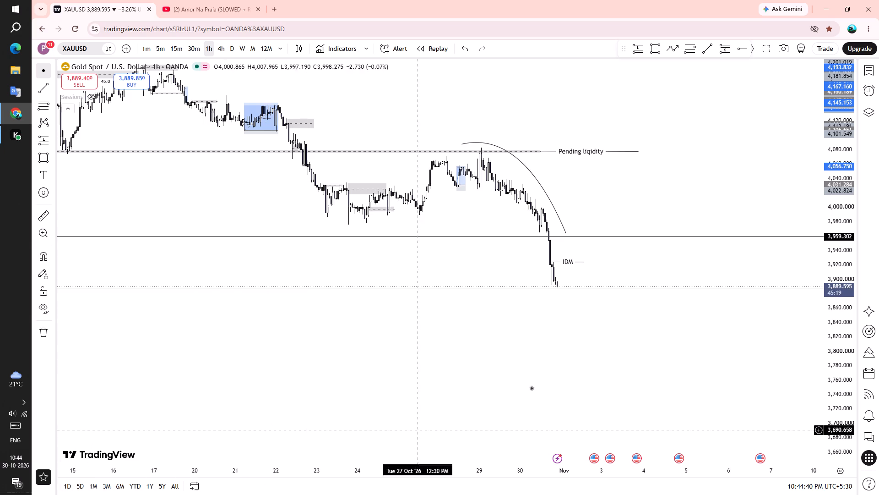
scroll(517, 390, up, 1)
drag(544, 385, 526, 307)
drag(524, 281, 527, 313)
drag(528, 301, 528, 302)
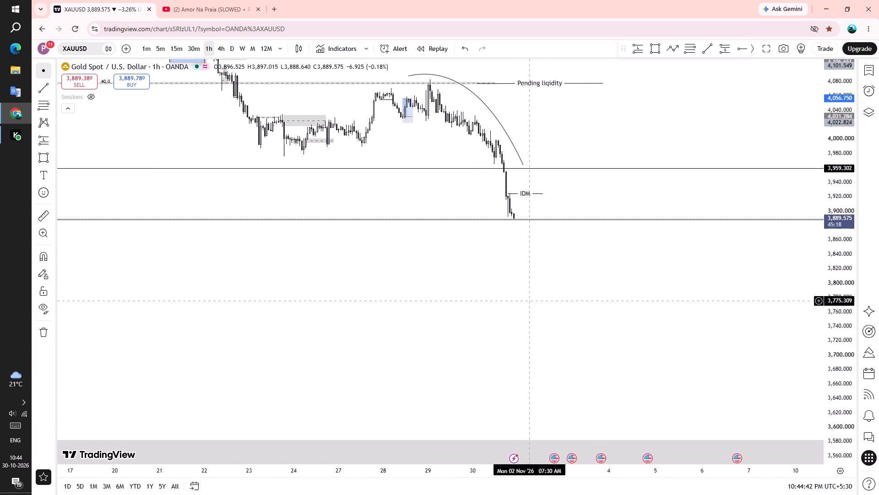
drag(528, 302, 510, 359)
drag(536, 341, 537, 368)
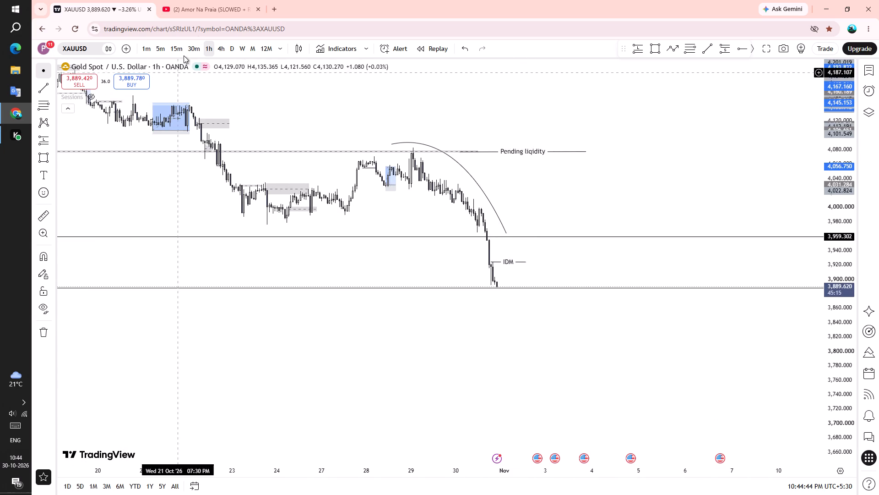
Switch to the YouTube tab and dismiss the dialog over the Amor Na Praia (SLOWED + REVERB) video.
click(213, 0)
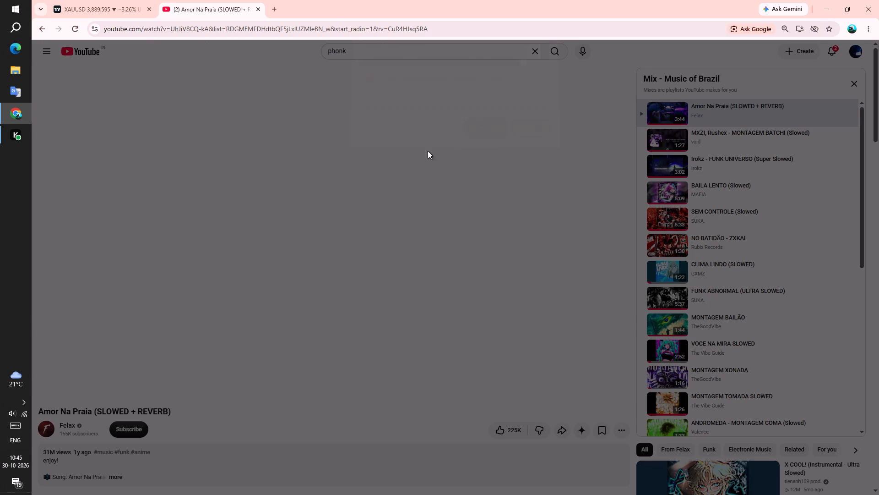
click(493, 135)
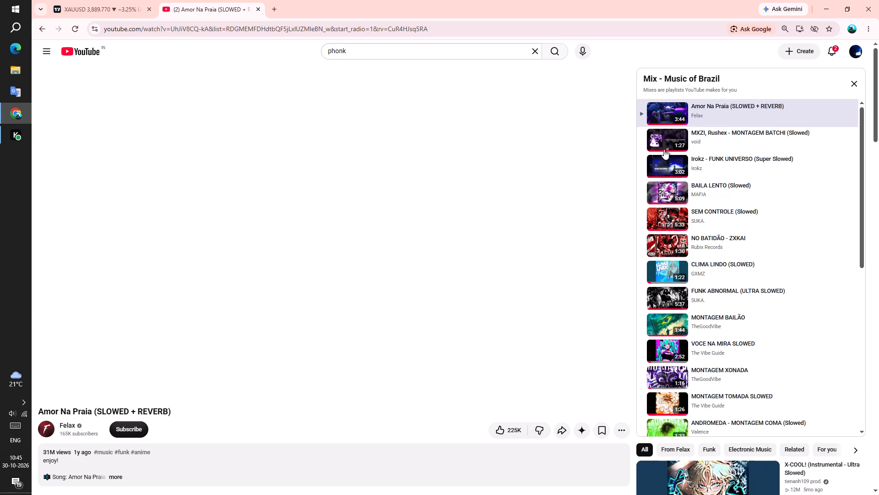
Return to the XAUUSD chart and examine the 1-hour price area from the Pending liqidity level down to the grey zone around 3,500.
click(119, 12)
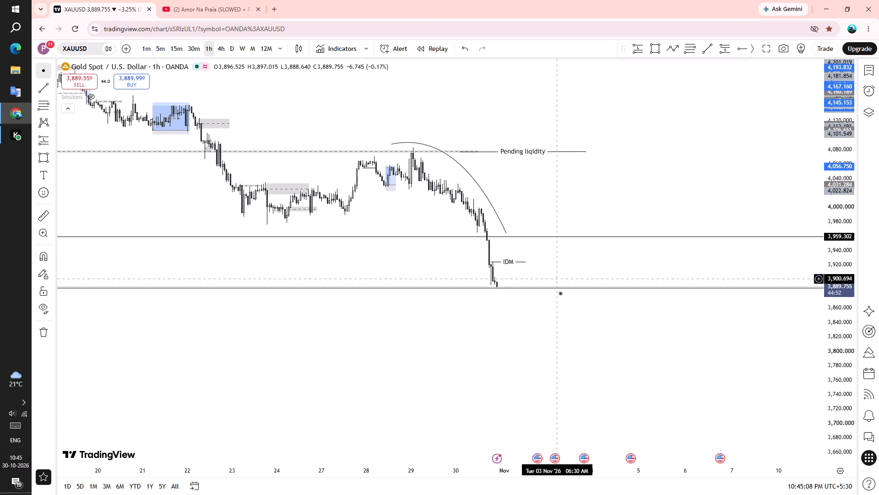
scroll(556, 315, down, 3)
drag(611, 351, 615, 232)
scroll(477, 286, up, 2)
drag(641, 335, 617, 271)
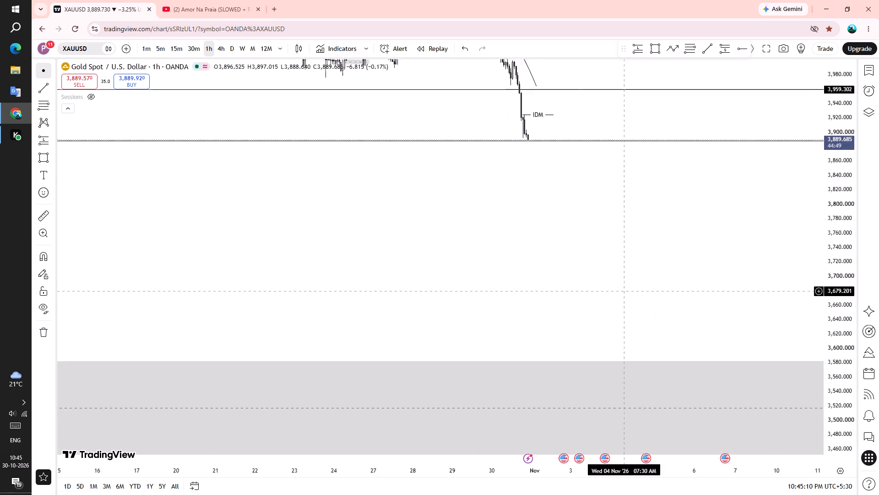
drag(617, 271, 611, 257)
scroll(689, 279, down, 3)
drag(836, 252, 850, 409)
scroll(586, 208, up, 1)
drag(638, 247, 635, 346)
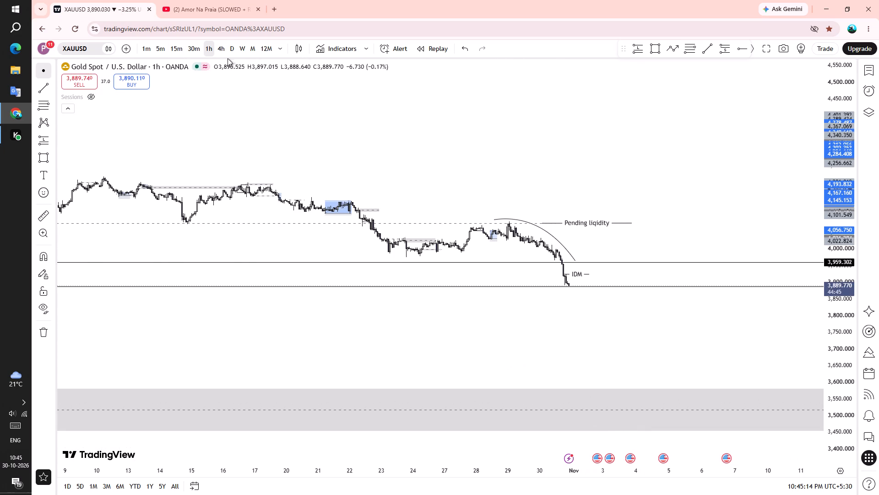
Switch XAUUSD to the 4-hour timeframe and examine the decline from the September highs through Pending liqidity to the lower horizontal line.
click(224, 51)
scroll(532, 295, up, 3)
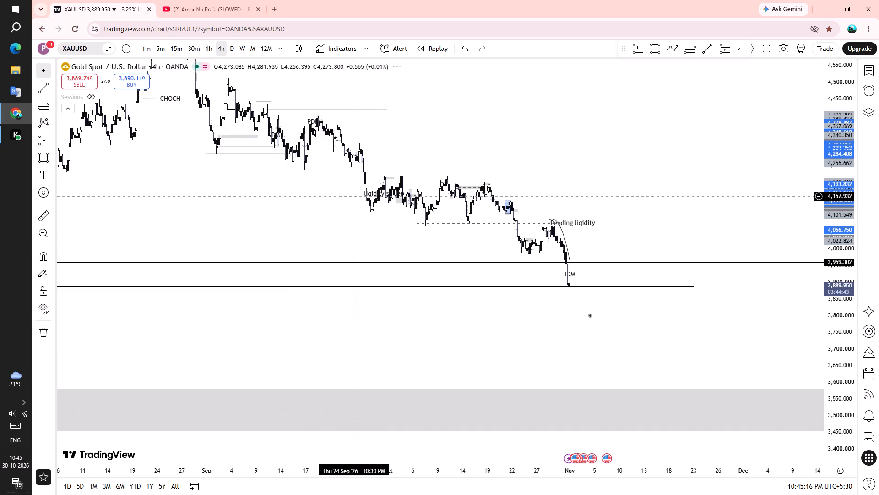
scroll(441, 305, up, 1)
drag(499, 324, 644, 331)
drag(838, 393, 838, 381)
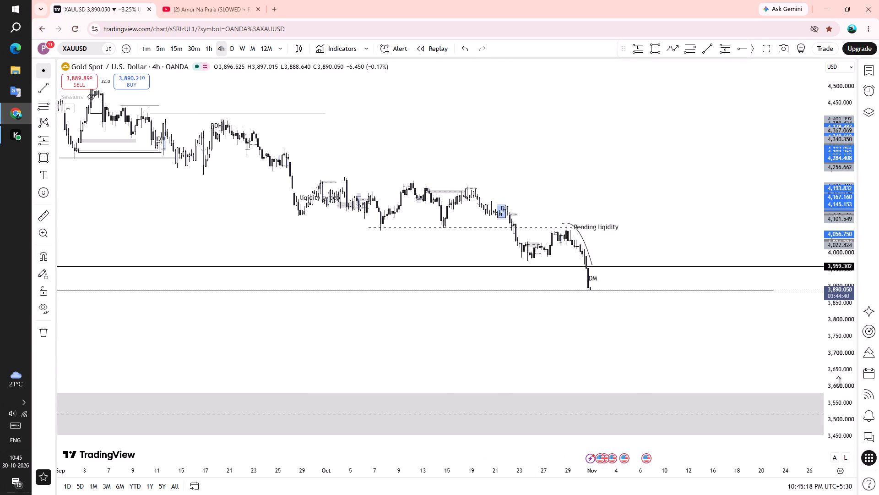
drag(838, 381, 794, 218)
drag(617, 139, 683, 303)
scroll(391, 209, up, 2)
drag(329, 214, 459, 162)
scroll(395, 156, up, 2)
drag(389, 152, 392, 170)
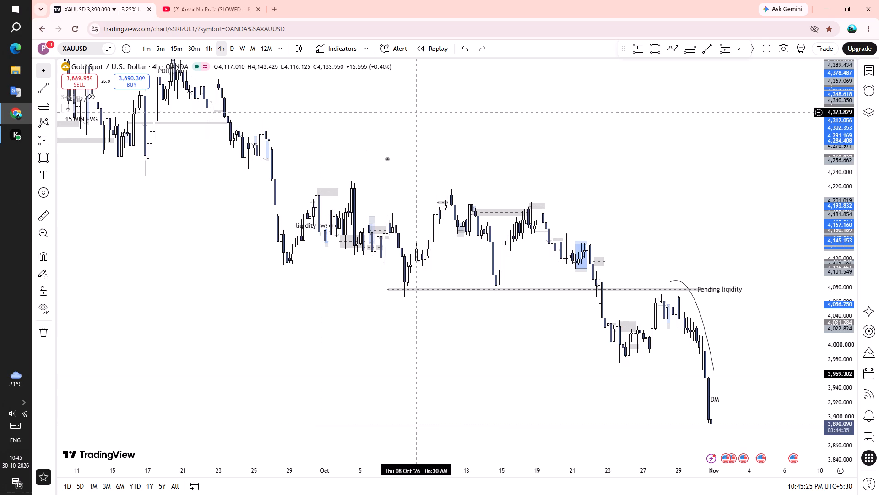
drag(702, 253, 695, 244)
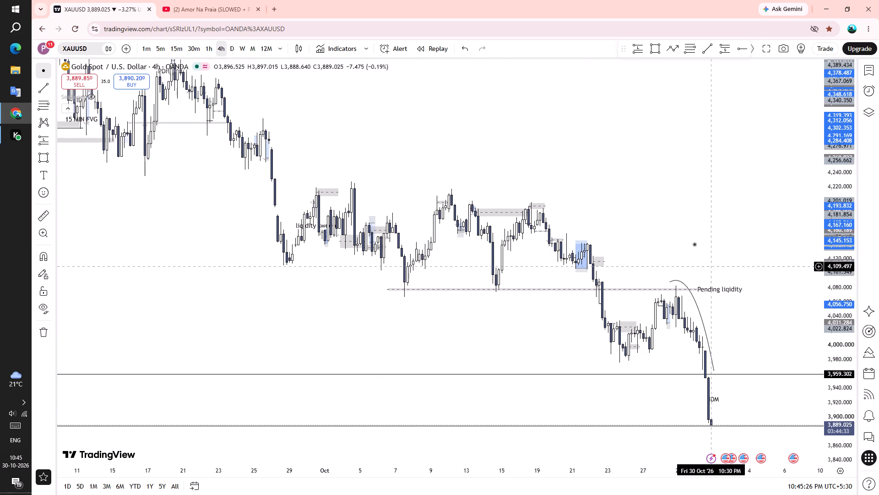
drag(695, 244, 305, 0)
drag(423, 170, 591, 327)
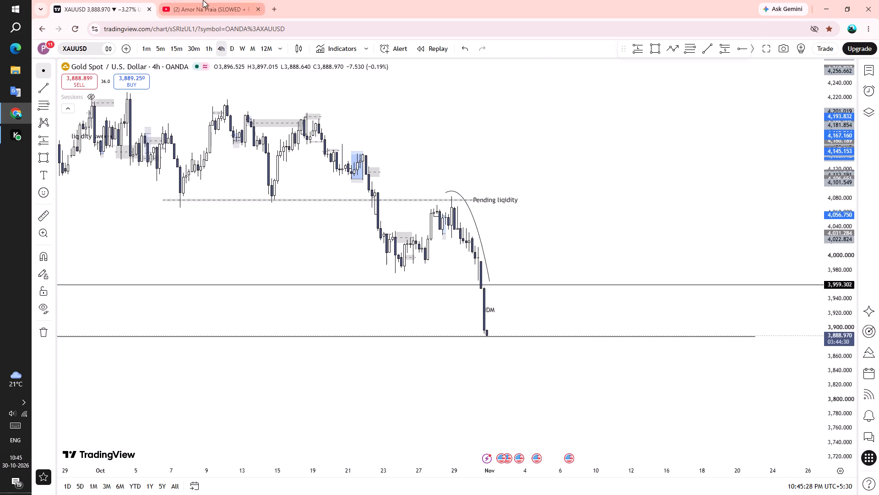
Switch to the Amor Na Praia (SLOWED + REVERB) YouTube tab and close it to return to the chart.
drag(204, 0, 208, 11)
scroll(374, 241, down, 3)
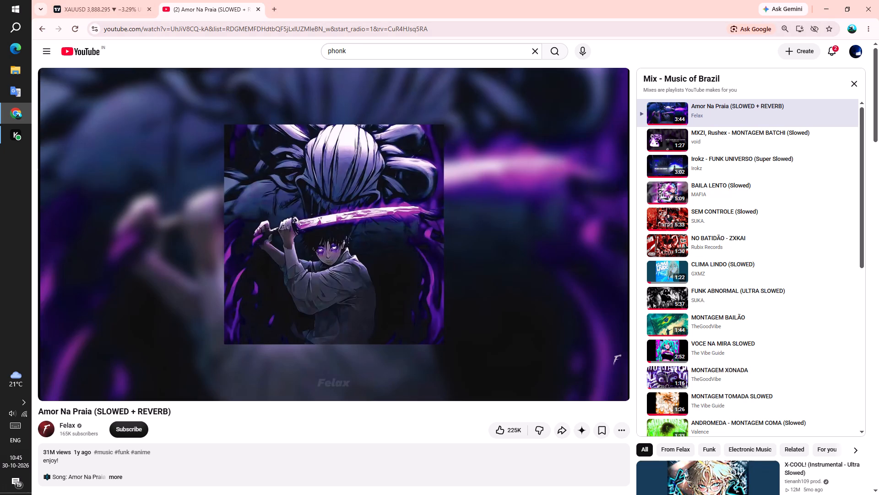
scroll(410, 275, down, 1)
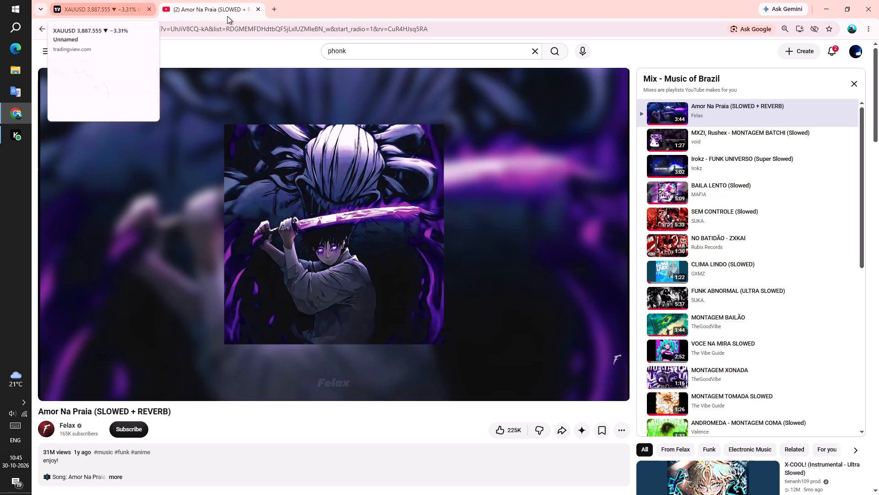
click(260, 11)
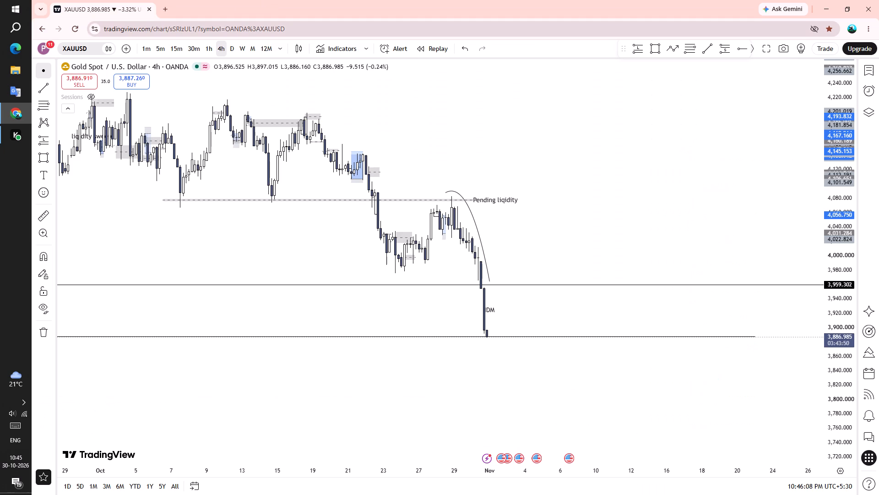
Examine the 4-hour price area around and below the lower horizontal line beneath the IDM label.
drag(494, 384, 496, 225)
scroll(646, 313, down, 3)
drag(844, 361, 809, 243)
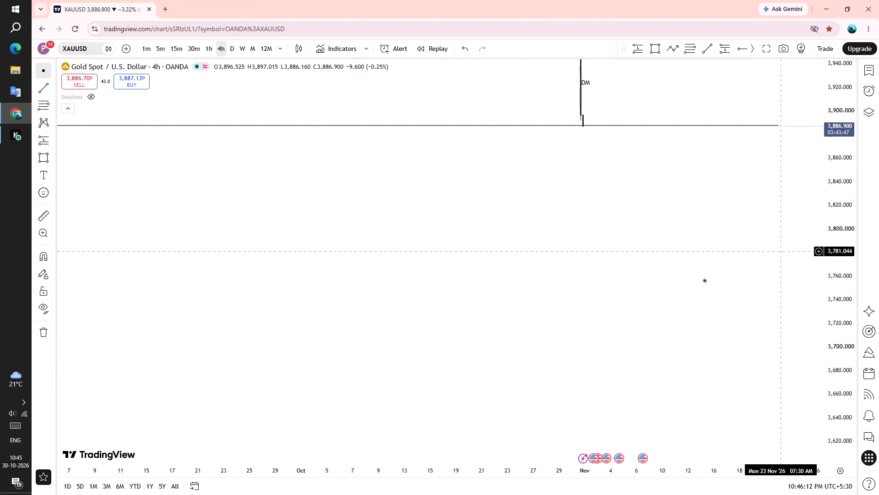
scroll(618, 304, up, 4)
scroll(499, 273, up, 8)
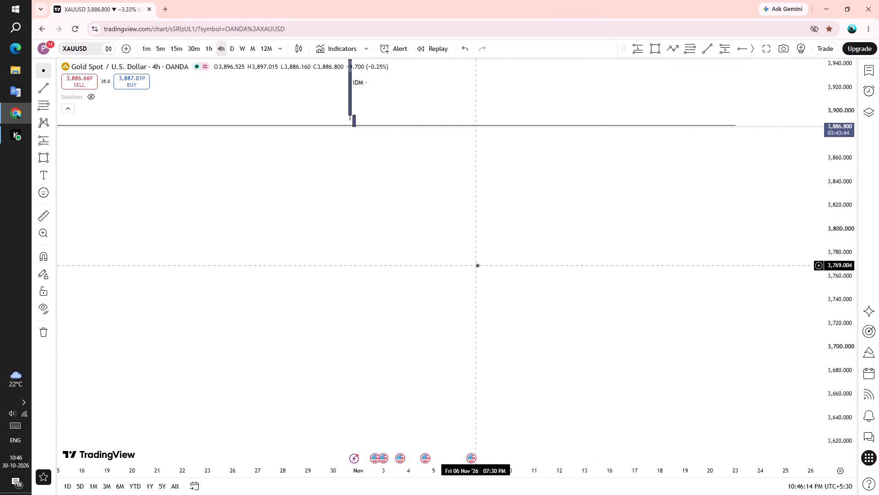
scroll(477, 265, up, 1)
drag(428, 240, 554, 363)
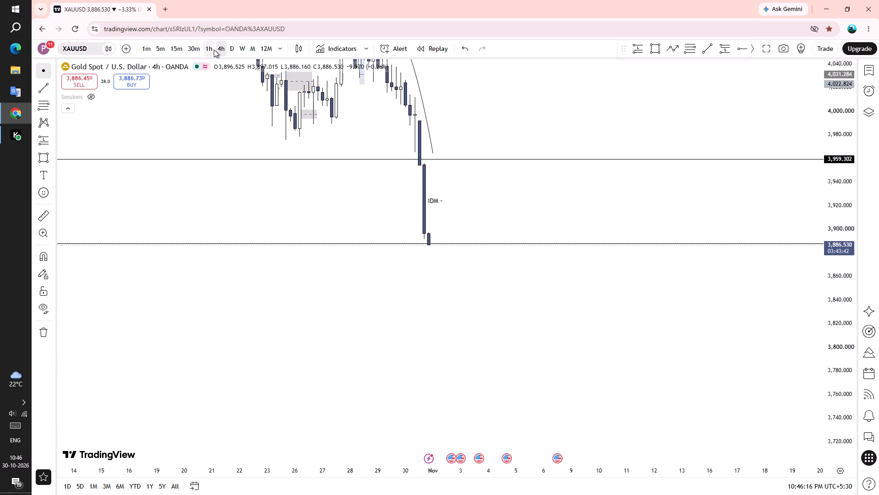
Switch XAUUSD to the 15-minute timeframe and examine the decline from the Pending liqidity level through IDM to the lower line.
click(177, 52)
scroll(591, 248, down, 4)
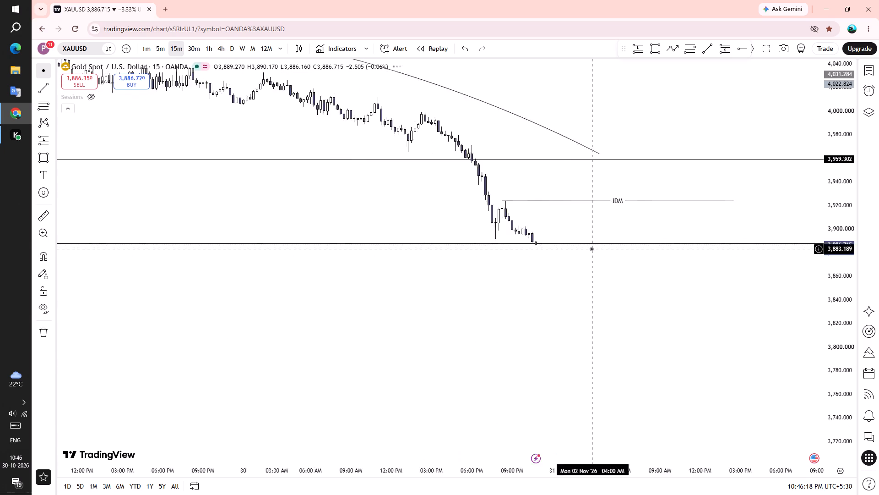
scroll(591, 249, down, 14)
drag(771, 295, 609, 350)
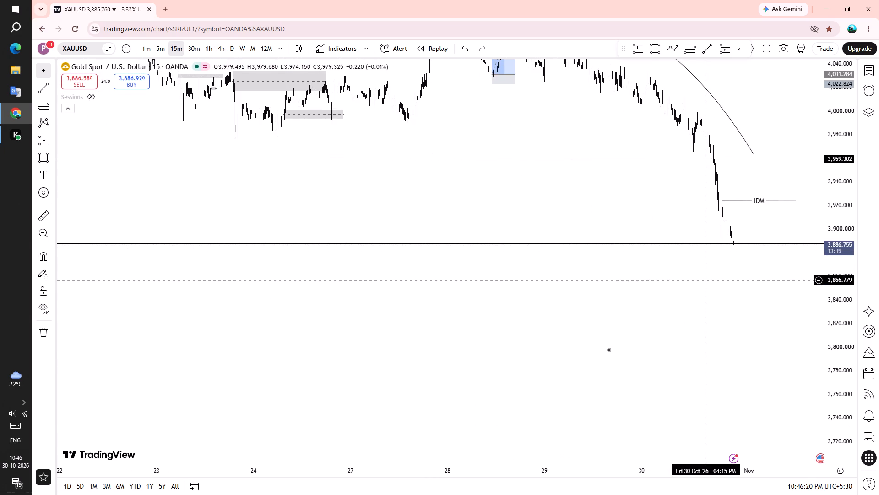
drag(609, 350, 608, 350)
drag(708, 334, 612, 421)
scroll(657, 369, down, 1)
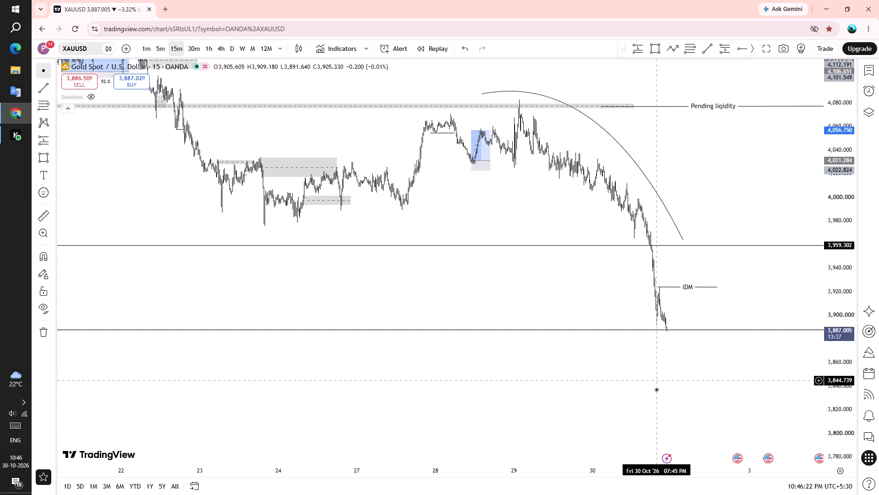
drag(667, 394, 544, 423)
scroll(522, 420, up, 6)
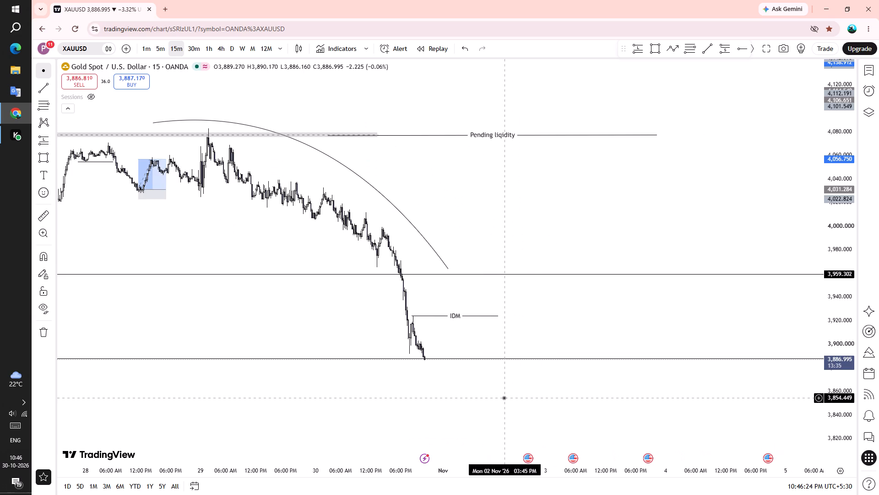
drag(503, 398, 495, 377)
scroll(591, 379, down, 1)
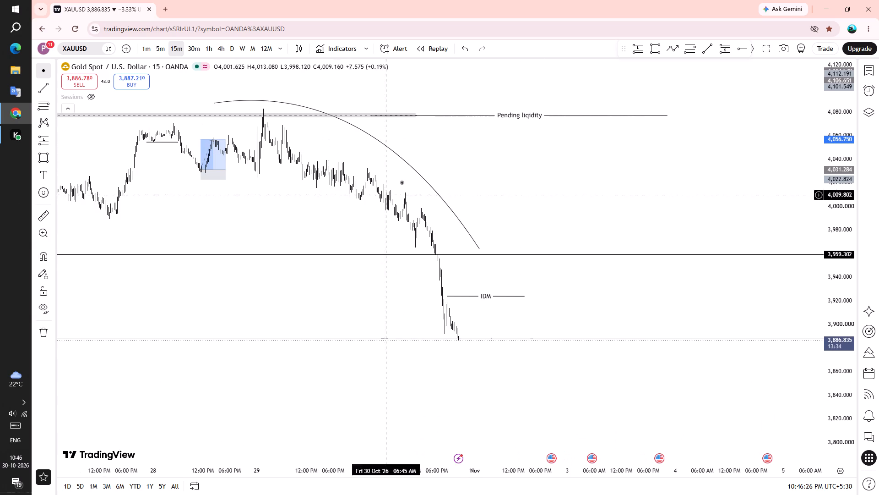
Shorten the grey zone at the Pending liqidity level so that it ends at the 29 October price peak.
drag(419, 115, 269, 116)
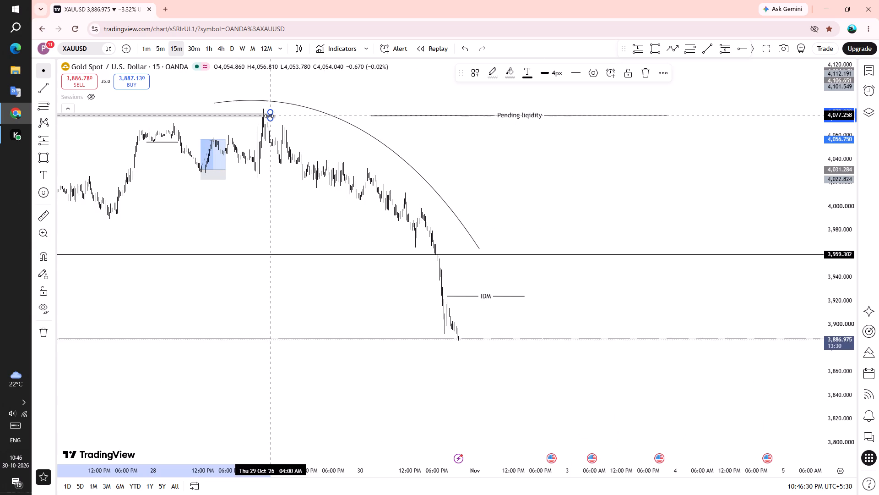
drag(269, 116, 265, 113)
click(289, 120)
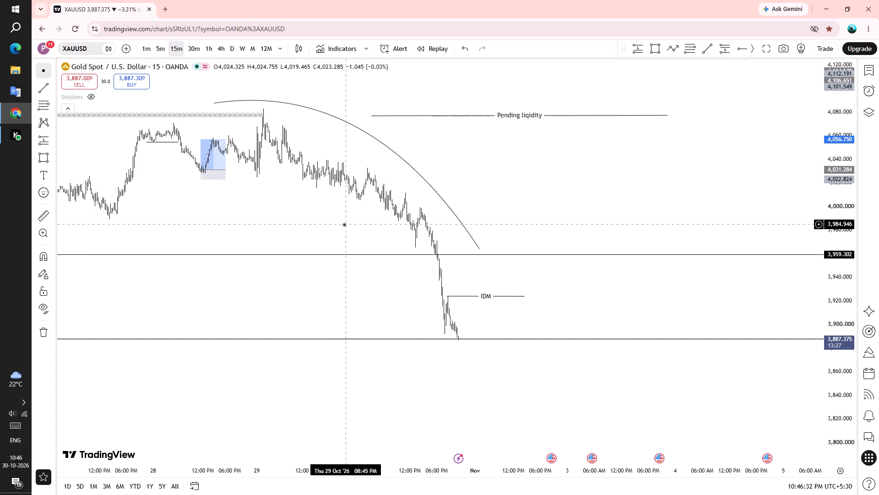
Examine the 15-minute decline under the drawn curve and the empty price area below the lower horizontal line.
drag(343, 222, 315, 192)
scroll(385, 237, up, 1)
drag(513, 165, 493, 214)
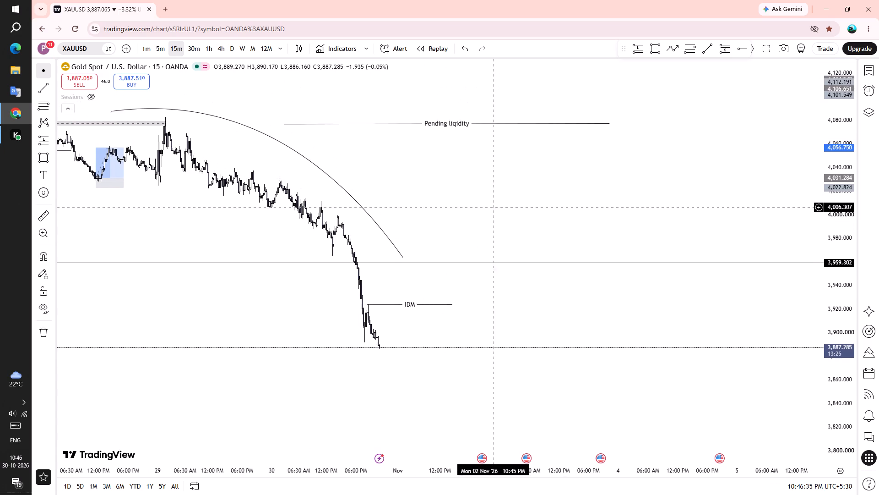
drag(493, 214, 490, 218)
drag(495, 214, 481, 195)
drag(475, 311, 484, 263)
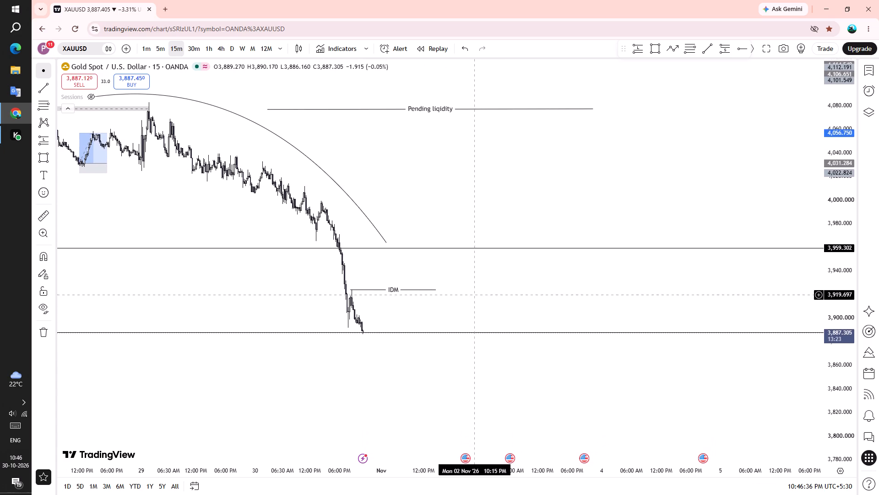
drag(484, 263, 492, 209)
drag(461, 324, 471, 282)
scroll(446, 315, up, 2)
drag(419, 309, 457, 296)
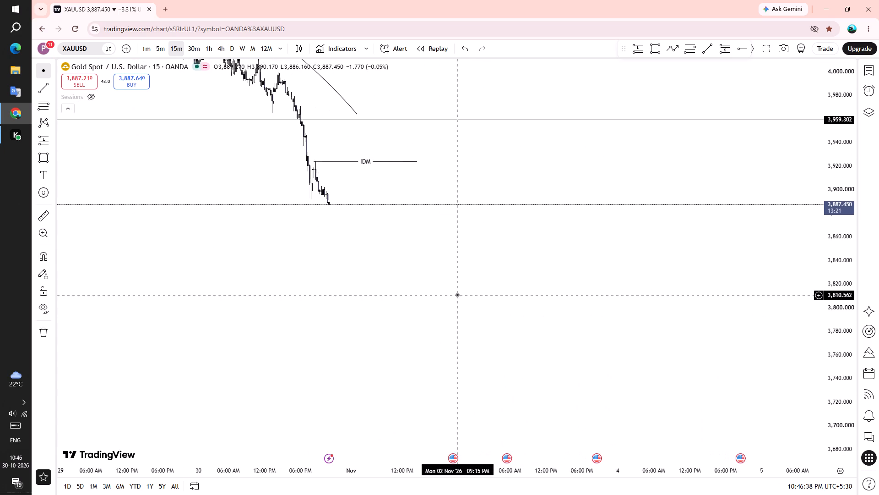
drag(373, 293, 761, 303)
scroll(677, 332, up, 4)
drag(649, 297, 731, 374)
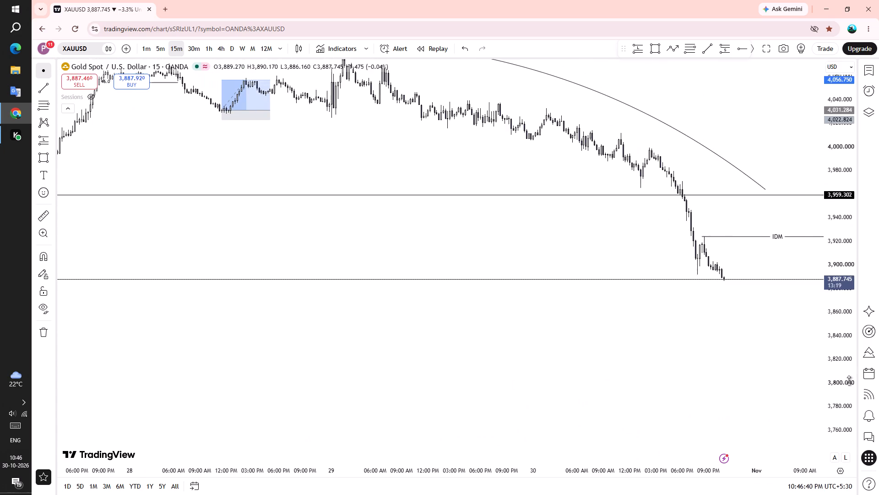
Examine the latest 15-minute candles up close between the IDM level and the lower horizontal line.
drag(841, 391, 776, 193)
scroll(595, 336, up, 9)
drag(573, 350, 515, 313)
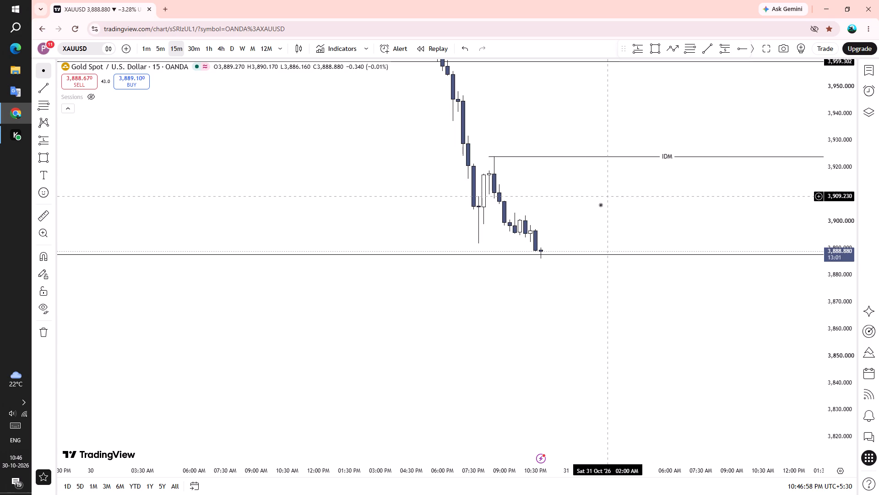
drag(569, 330, 526, 275)
drag(551, 310, 537, 296)
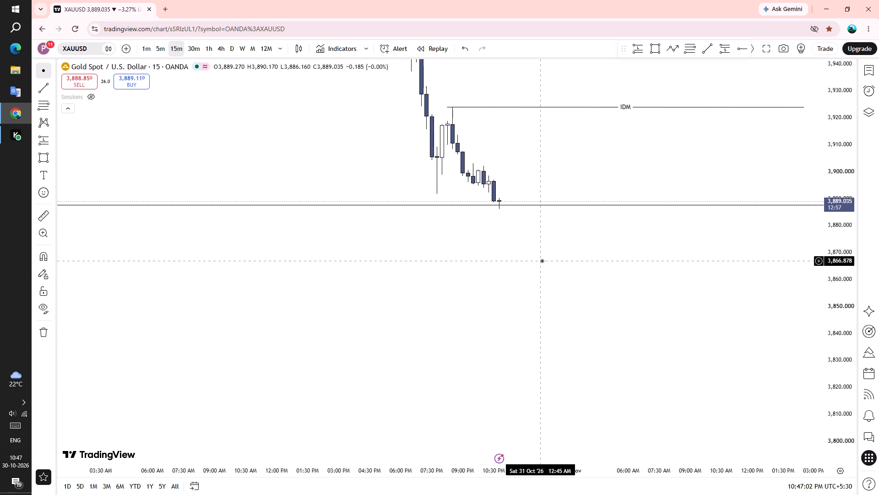
drag(544, 288, 485, 308)
scroll(573, 308, down, 2)
drag(559, 302, 559, 320)
scroll(499, 295, up, 1)
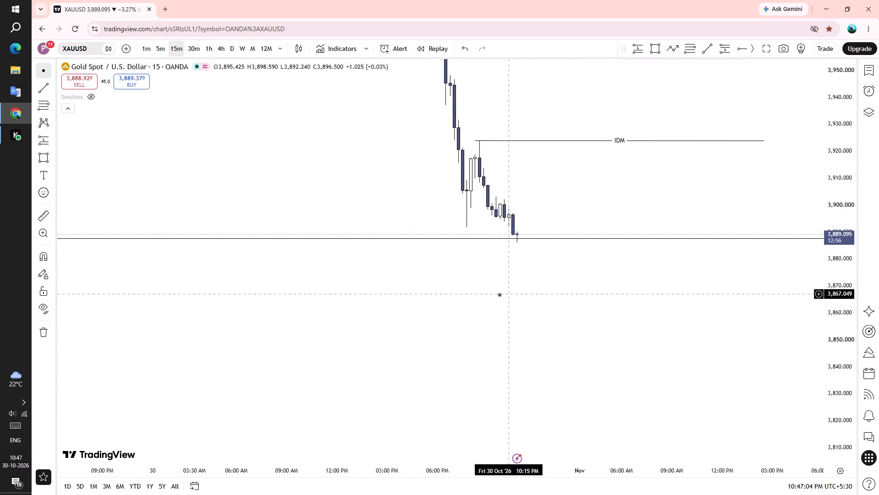
drag(476, 293, 479, 317)
drag(501, 299, 499, 348)
scroll(577, 350, down, 2)
drag(580, 357, 509, 345)
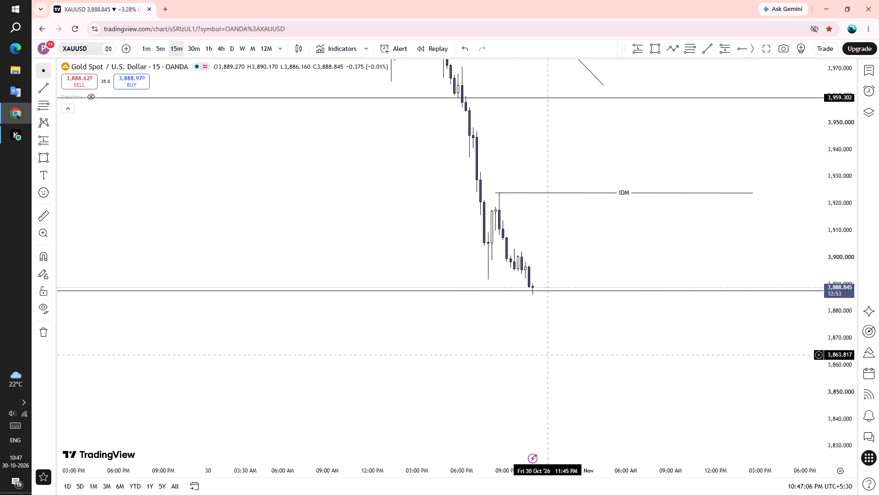
drag(509, 345, 492, 339)
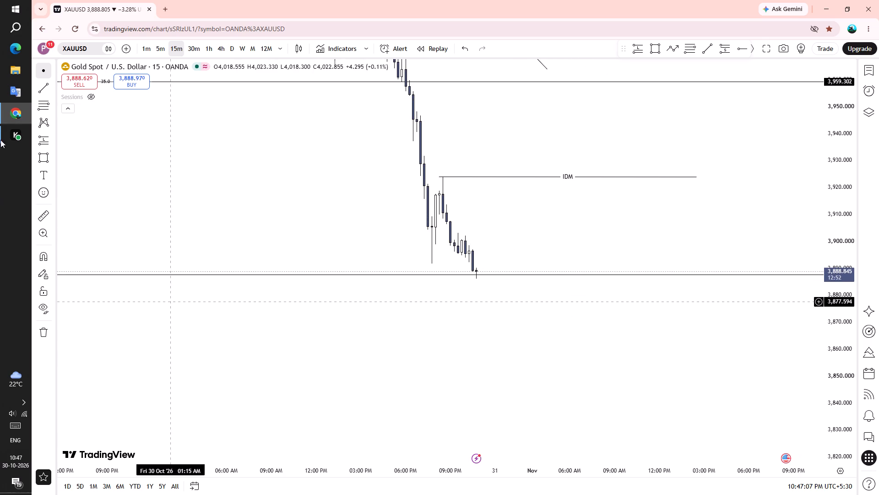
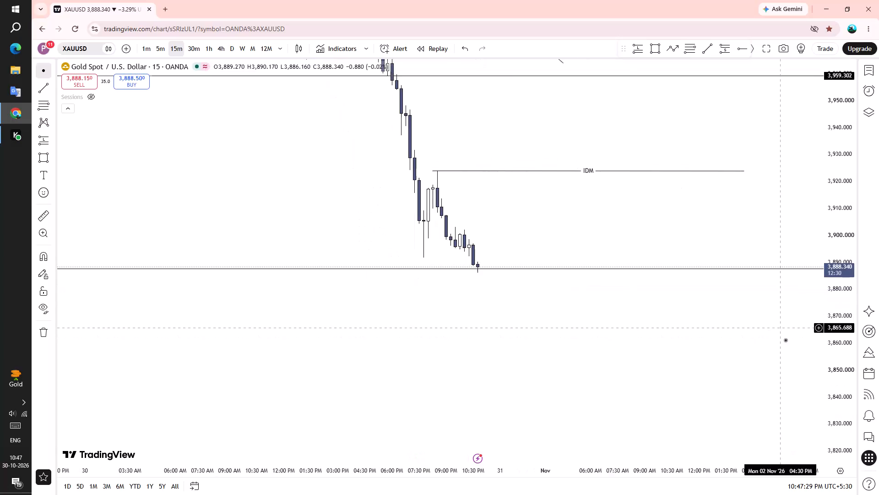
Examine the 15-minute decline from the Pending liqidity level through IDM to the lower horizontal line and the empty area below.
scroll(786, 340, down, 1)
drag(836, 276, 844, 392)
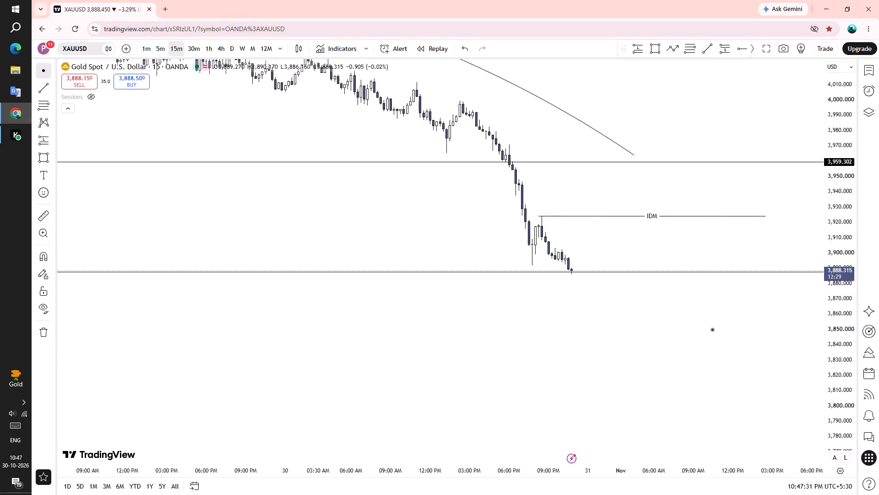
scroll(713, 325, down, 3)
drag(711, 329, 577, 337)
drag(543, 308, 444, 328)
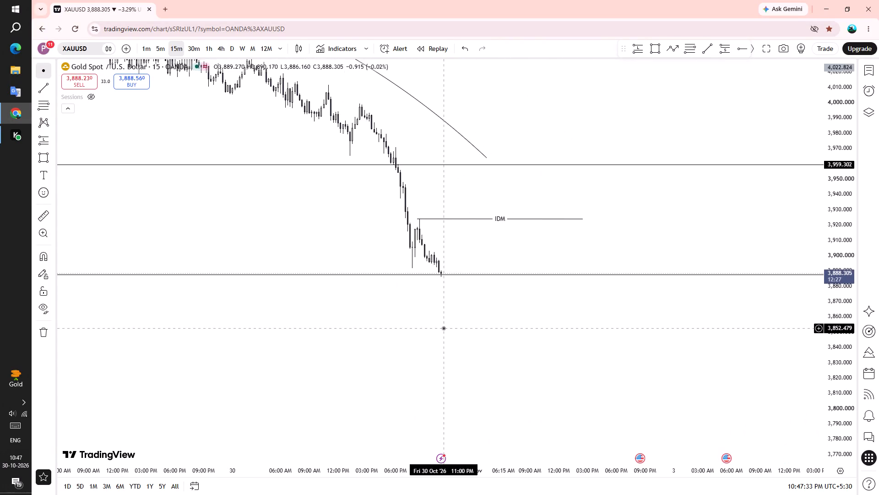
scroll(361, 360, up, 2)
drag(353, 330, 372, 358)
scroll(436, 360, down, 3)
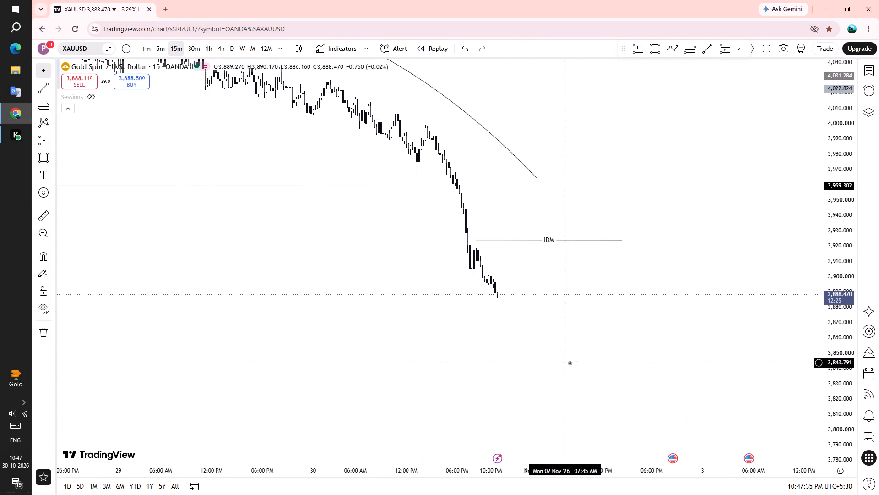
drag(575, 357, 522, 365)
scroll(446, 358, up, 1)
drag(452, 347, 457, 372)
scroll(249, 161, down, 1)
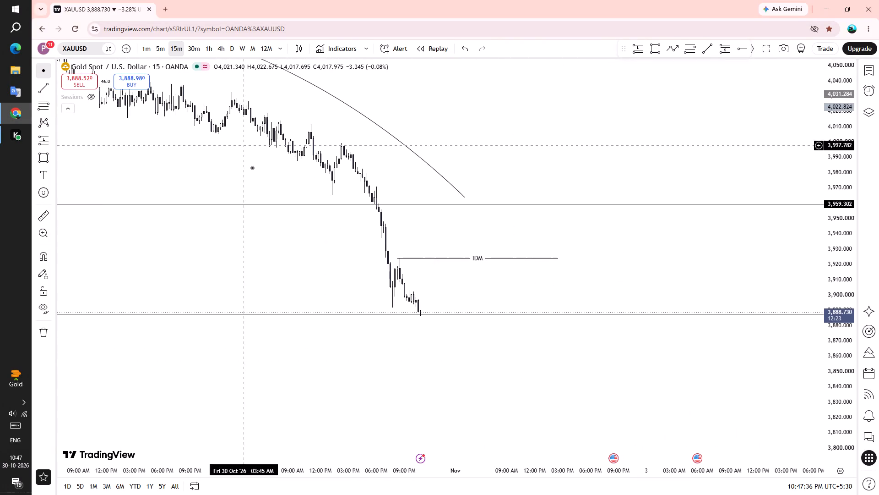
drag(254, 156, 342, 279)
scroll(321, 249, down, 3)
drag(423, 241, 382, 260)
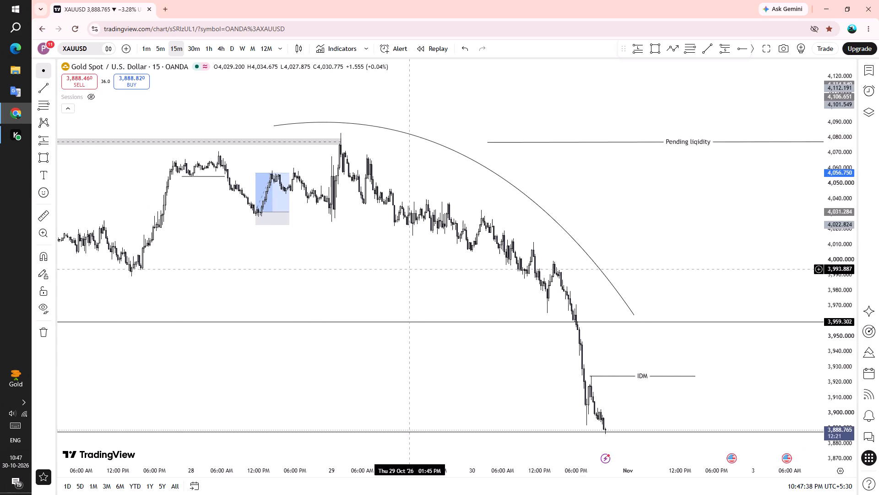
drag(382, 260, 366, 242)
scroll(336, 247, up, 1)
drag(370, 246, 345, 231)
drag(345, 231, 337, 238)
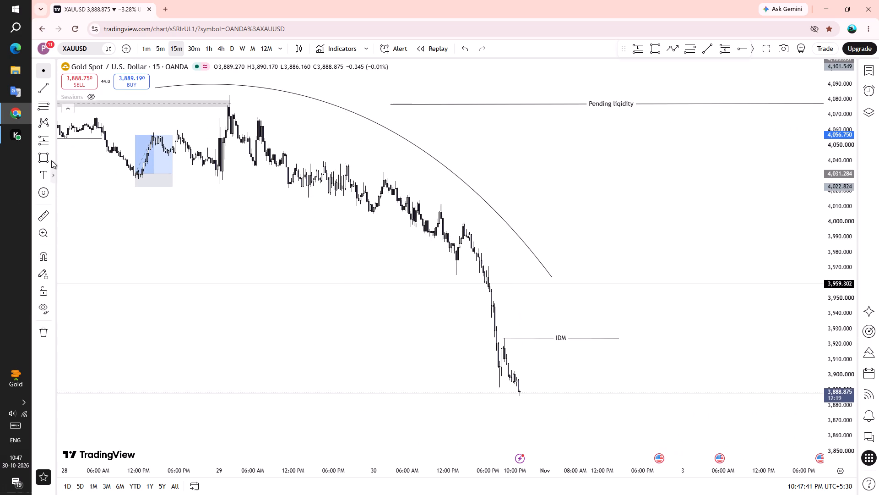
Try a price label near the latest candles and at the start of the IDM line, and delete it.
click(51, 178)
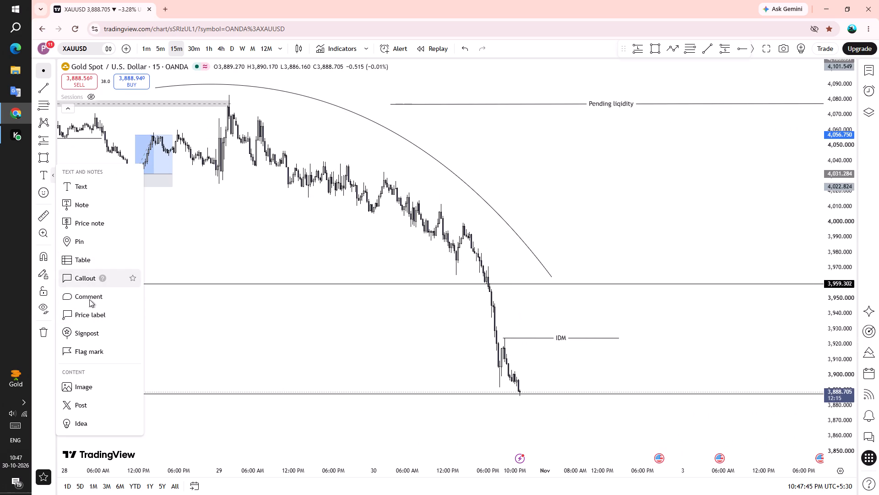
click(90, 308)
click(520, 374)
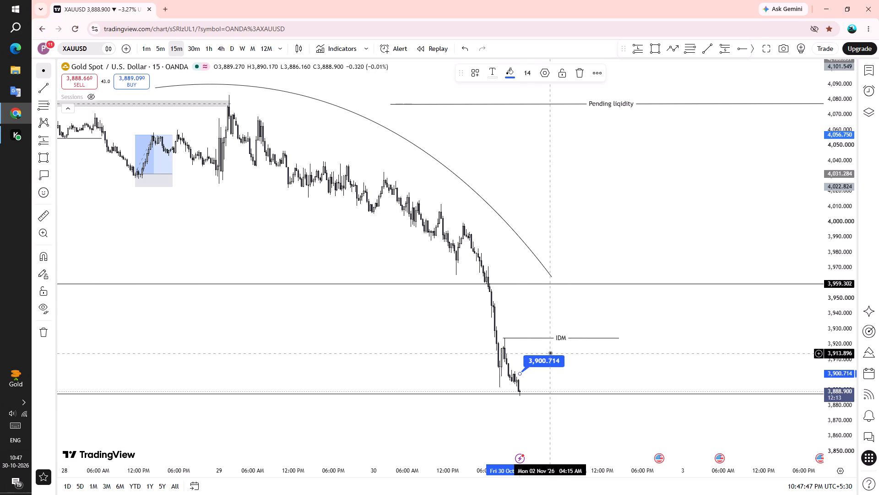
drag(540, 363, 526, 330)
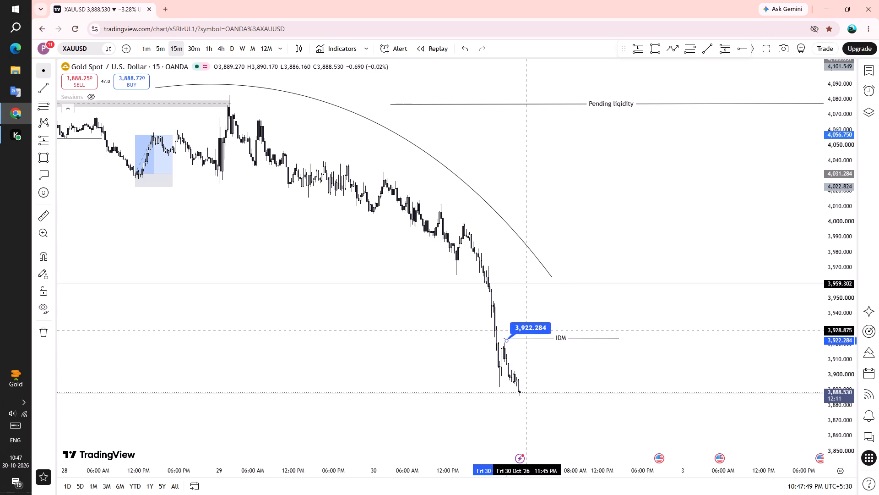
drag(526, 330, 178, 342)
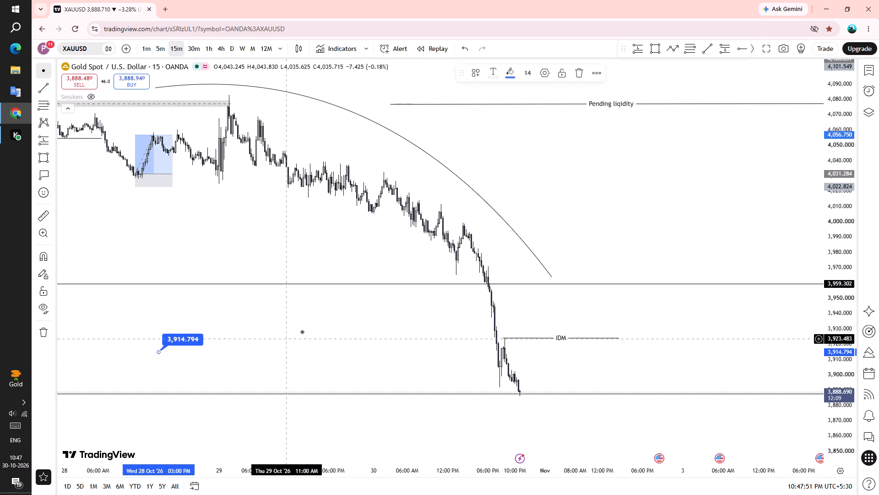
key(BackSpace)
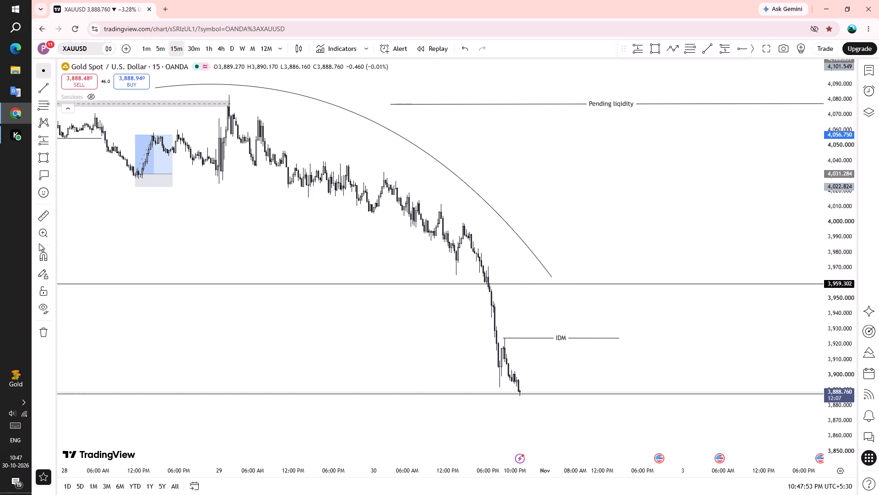
Draw a small circle around the 30 October swing low below IDM, centred at about 3,892.6.
click(53, 176)
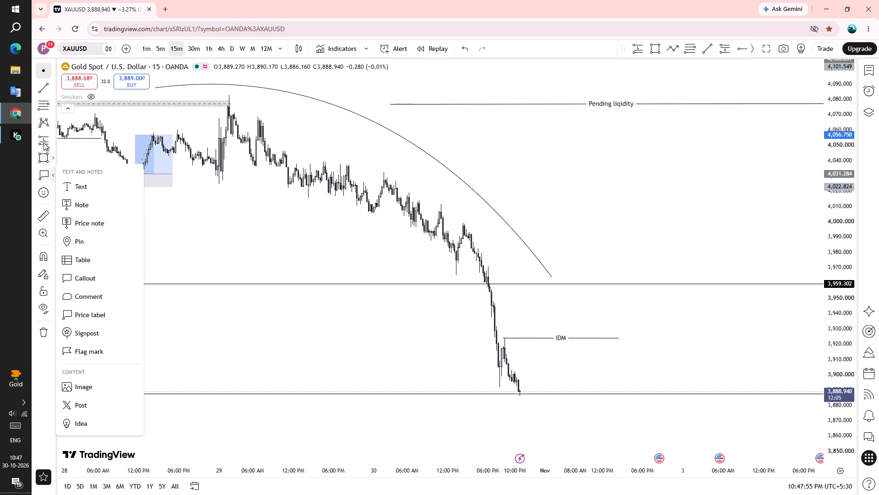
click(53, 159)
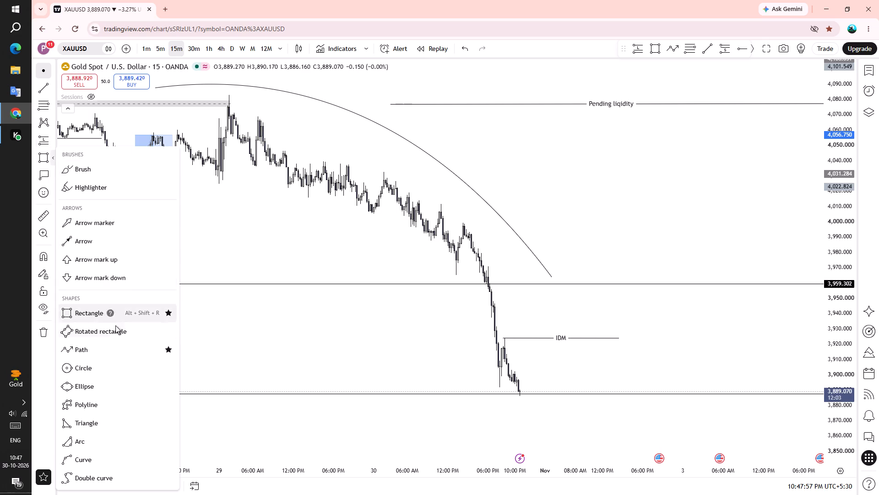
scroll(113, 319, down, 7)
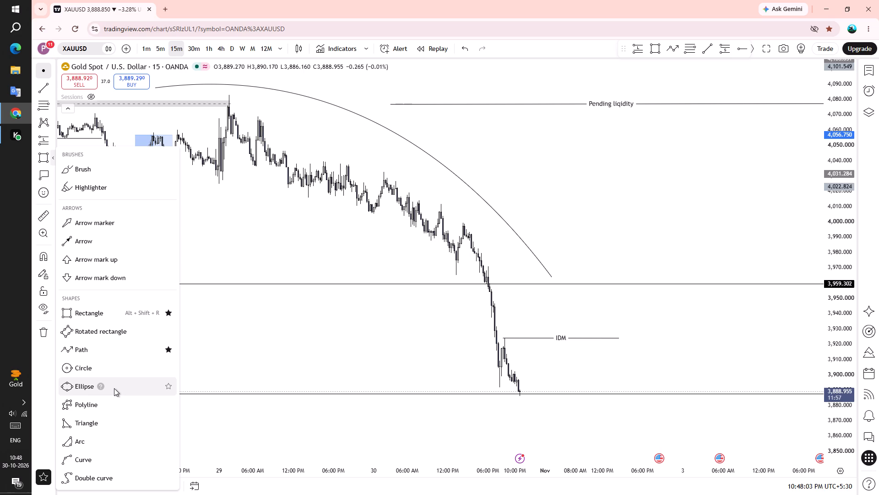
click(115, 368)
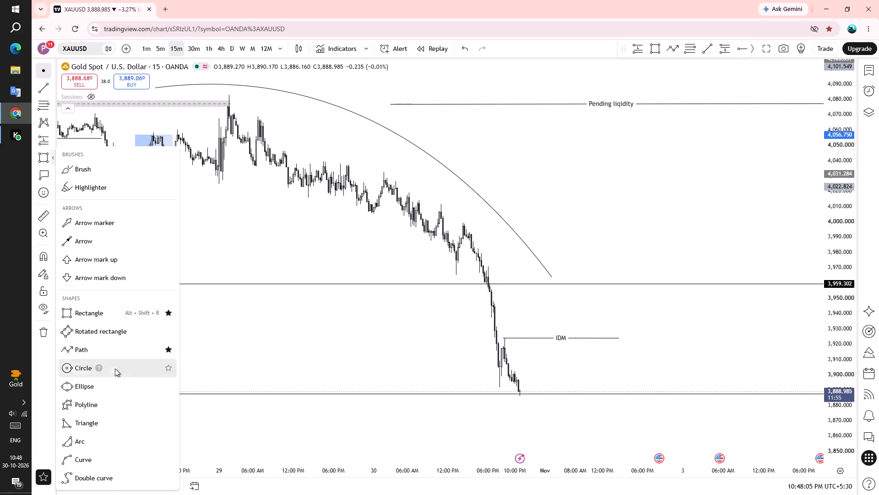
click(497, 386)
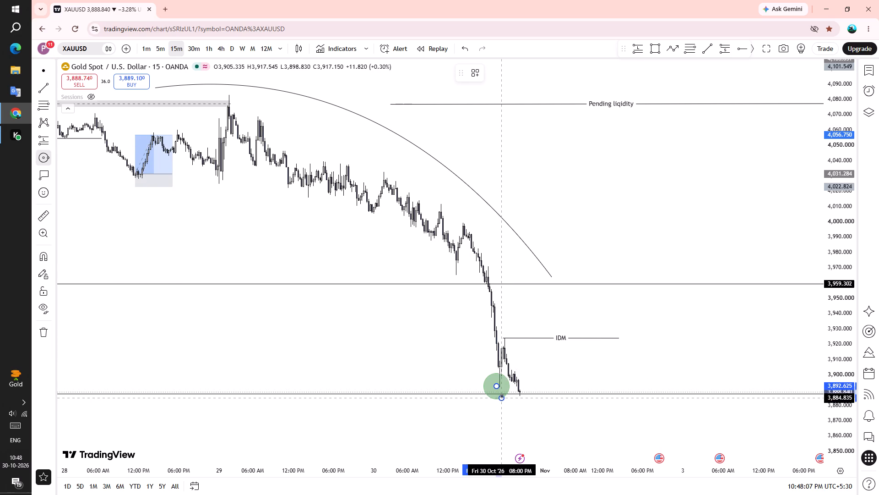
click(502, 396)
click(509, 416)
drag(529, 425, 497, 390)
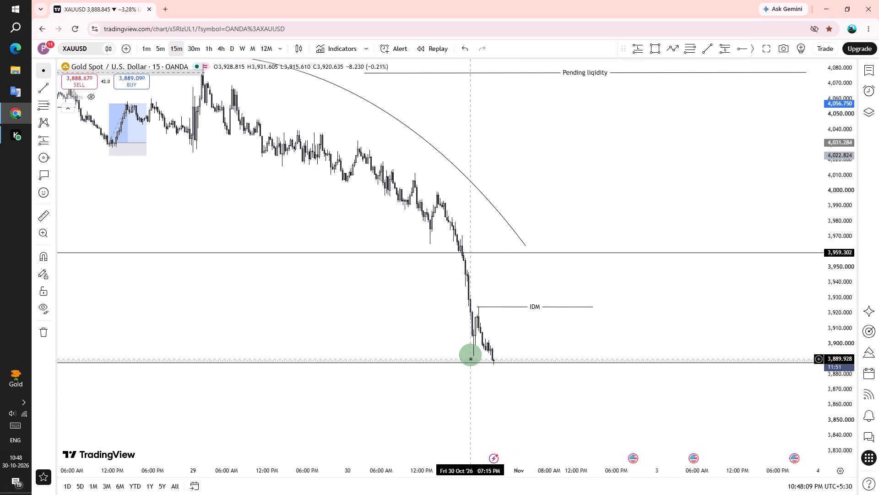
Set the border colour of the circle at the swing low to white.
click(472, 364)
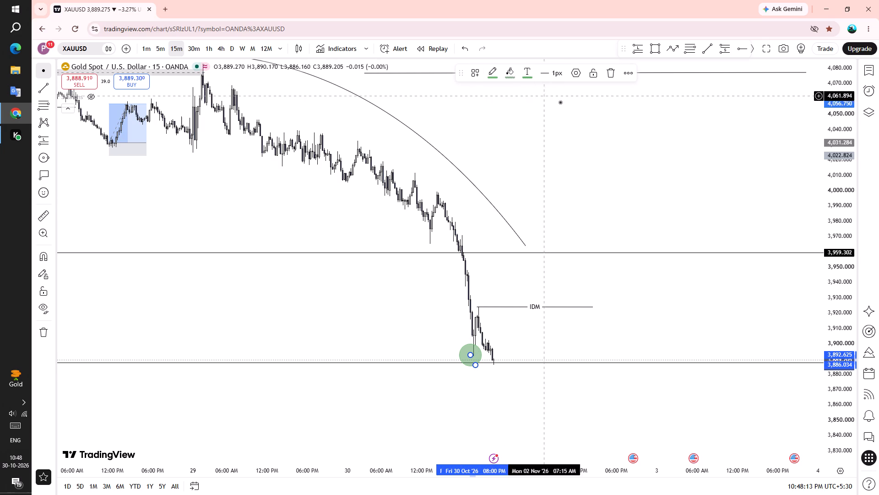
click(494, 69)
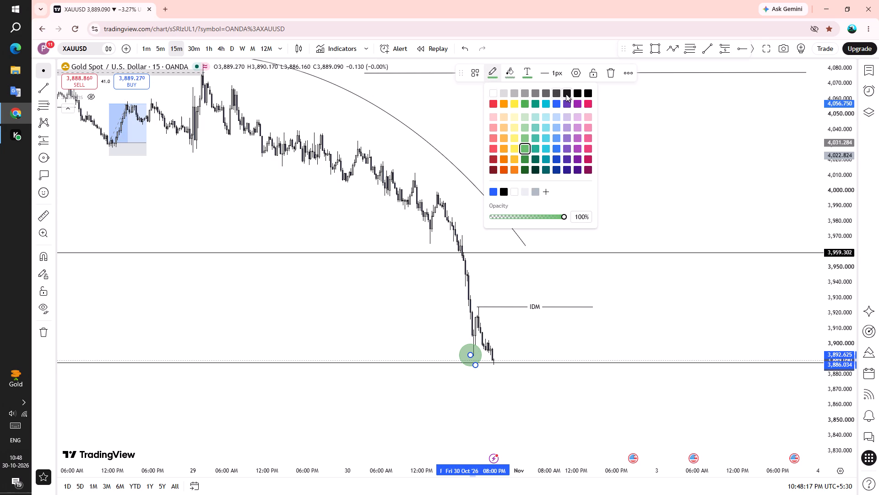
click(566, 94)
click(495, 73)
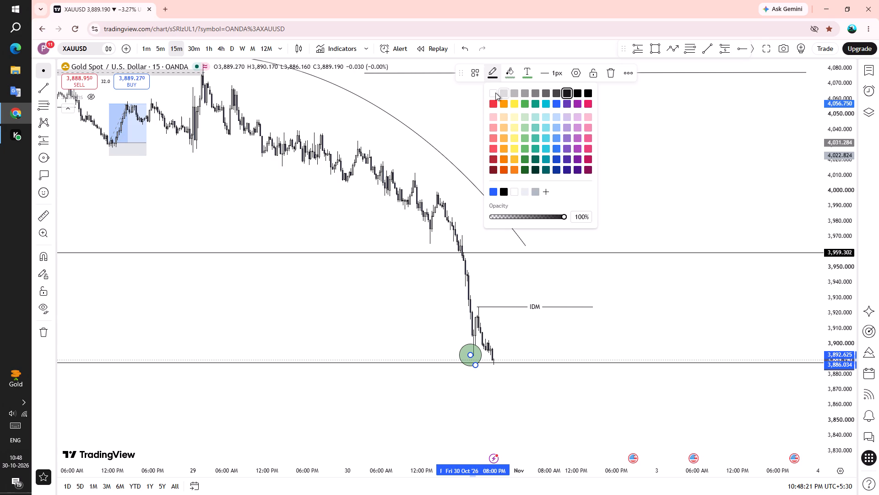
click(495, 93)
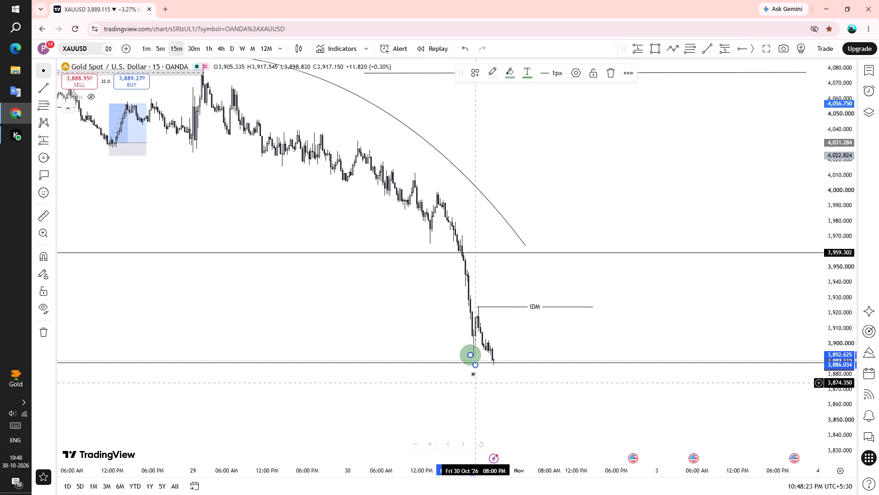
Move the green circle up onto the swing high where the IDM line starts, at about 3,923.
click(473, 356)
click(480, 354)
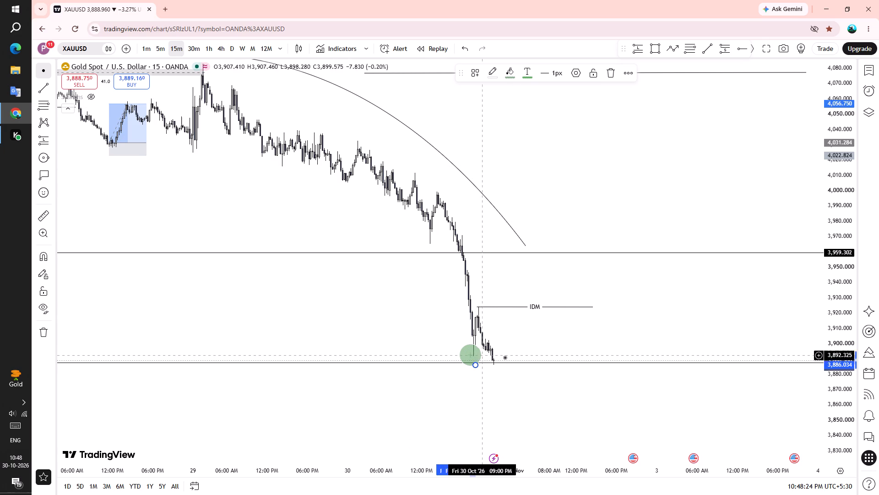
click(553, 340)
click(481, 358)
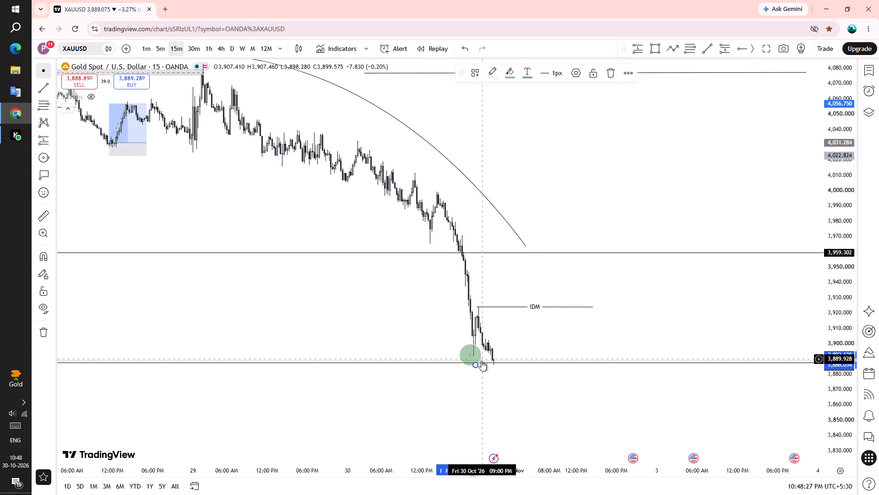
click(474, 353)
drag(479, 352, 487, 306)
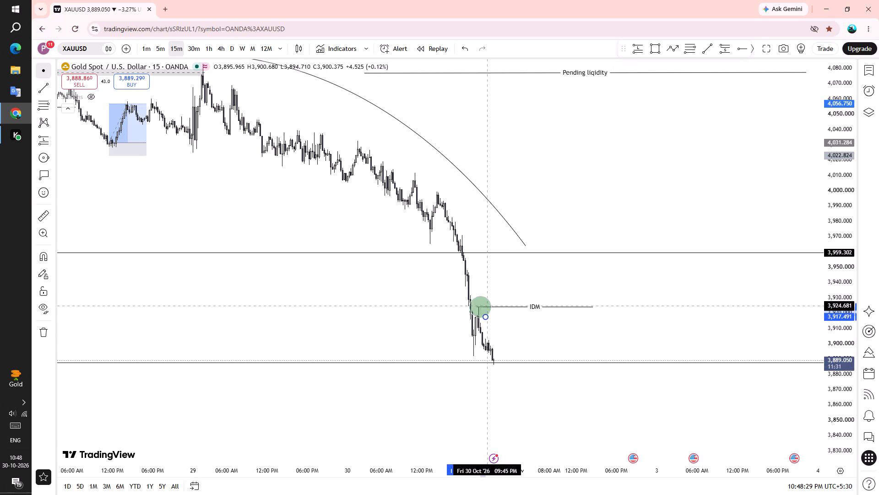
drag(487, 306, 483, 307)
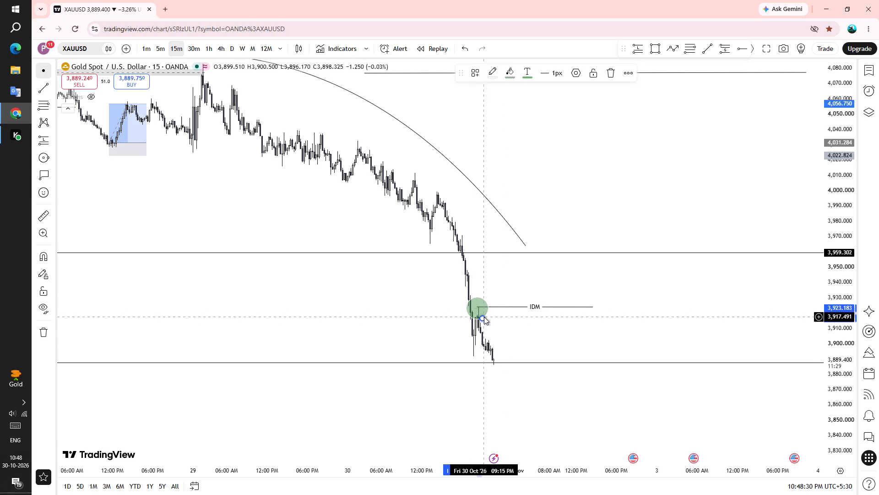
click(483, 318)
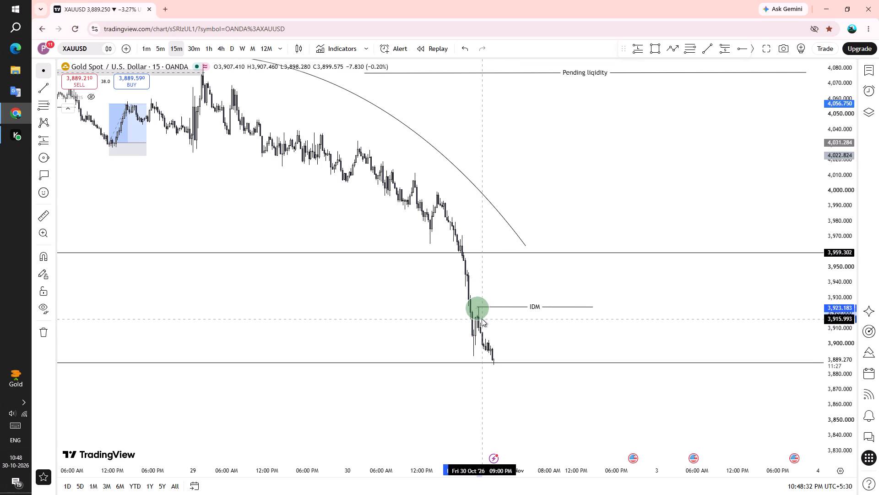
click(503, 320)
Move the green circle from the IDM swing high to the 29 October price peak at the end of the grey zone.
drag(534, 342, 465, 275)
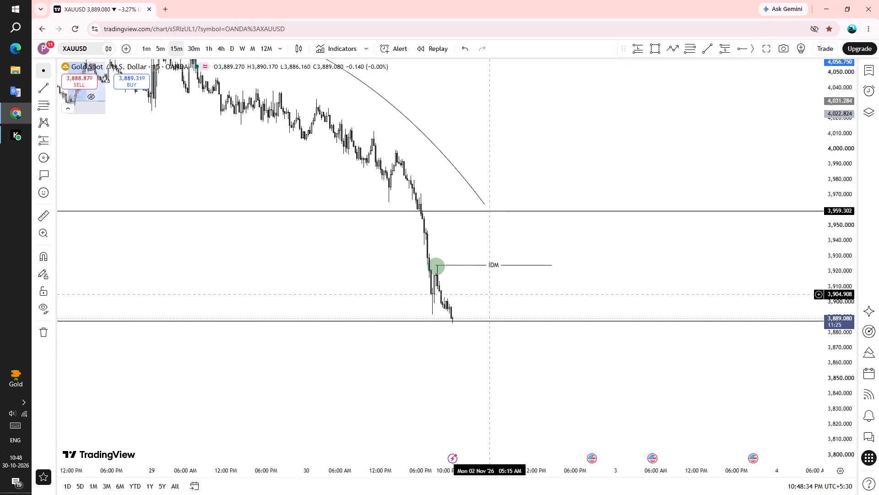
drag(465, 275, 442, 256)
drag(441, 255, 441, 266)
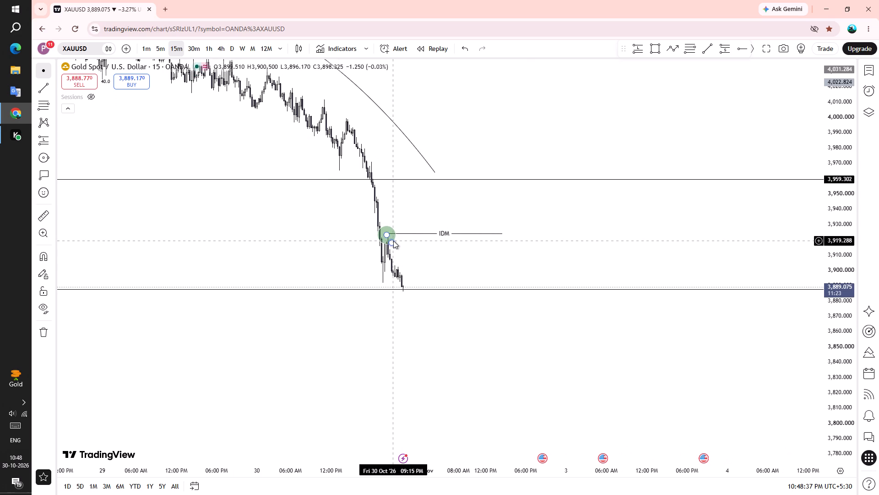
click(393, 241)
drag(387, 239, 369, 242)
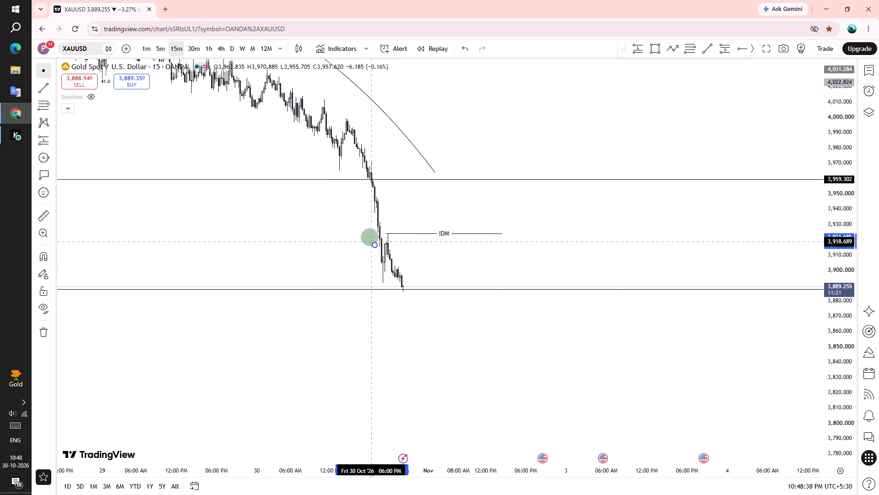
drag(369, 242, 535, 103)
scroll(360, 230, up, 2)
scroll(385, 197, down, 5)
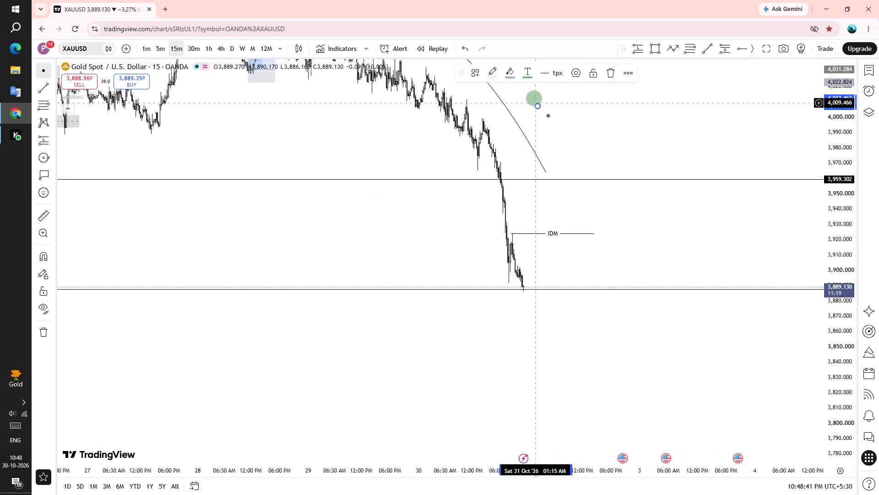
drag(566, 126, 588, 291)
drag(547, 264, 495, 224)
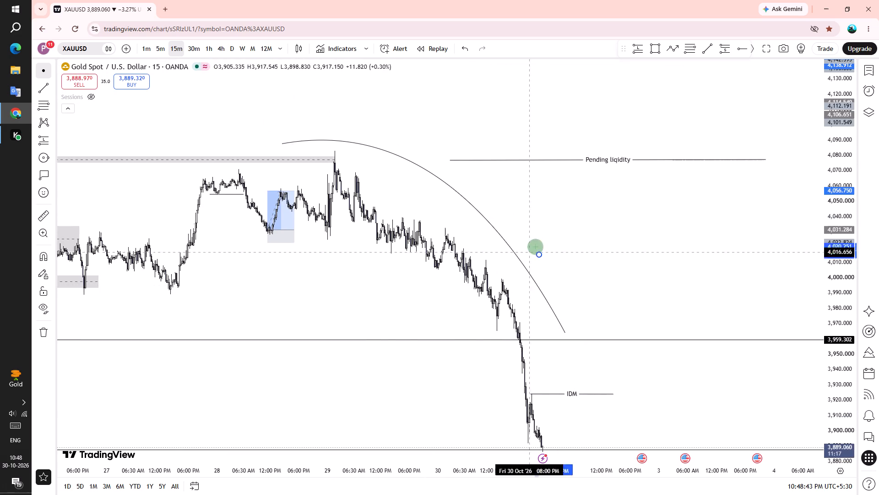
drag(495, 224, 328, 156)
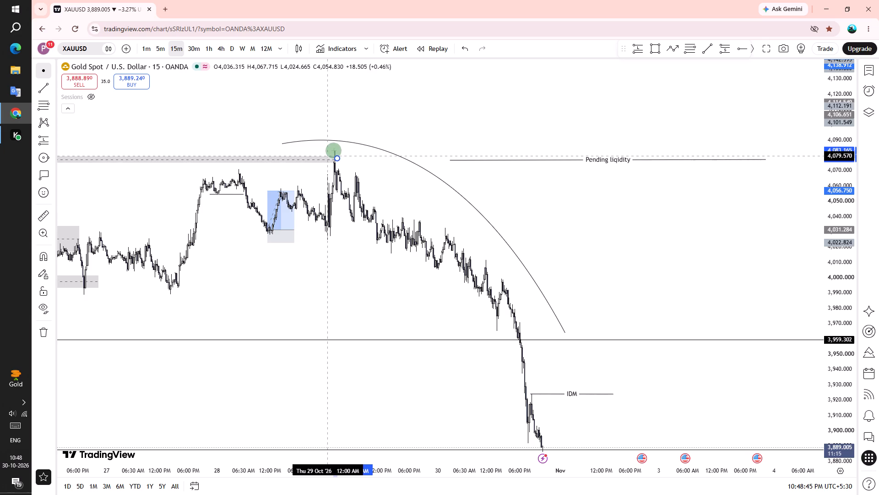
drag(328, 156, 329, 156)
click(392, 185)
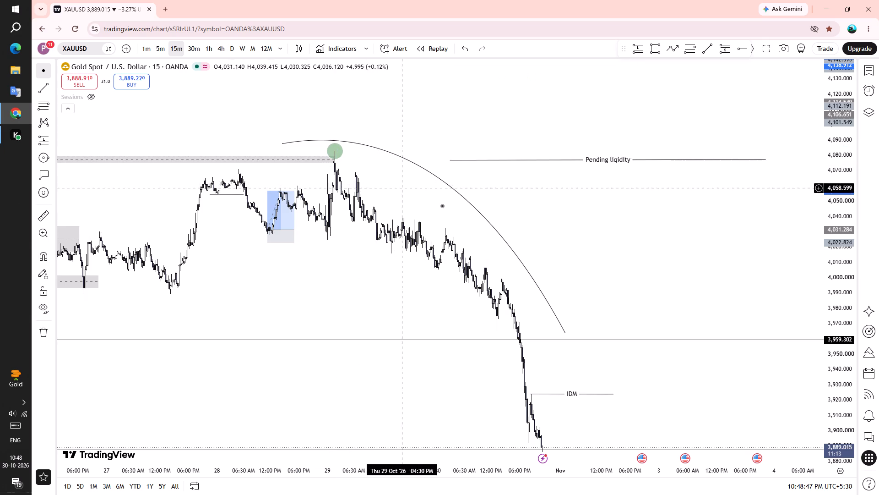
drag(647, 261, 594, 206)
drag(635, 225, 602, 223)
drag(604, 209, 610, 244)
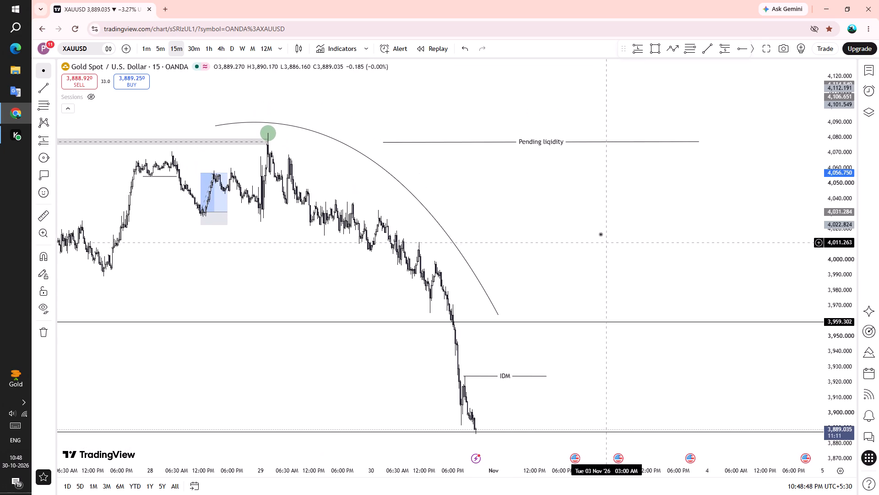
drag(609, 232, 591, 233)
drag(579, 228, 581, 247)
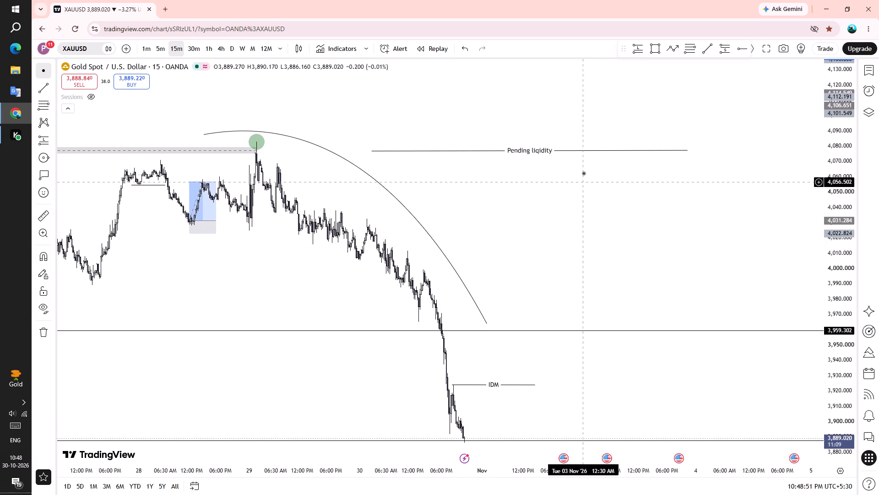
Measure the price range from the current price at the lower horizontal line up to the 29 October peak.
drag(606, 228, 581, 177)
drag(546, 189, 538, 168)
drag(542, 171, 543, 198)
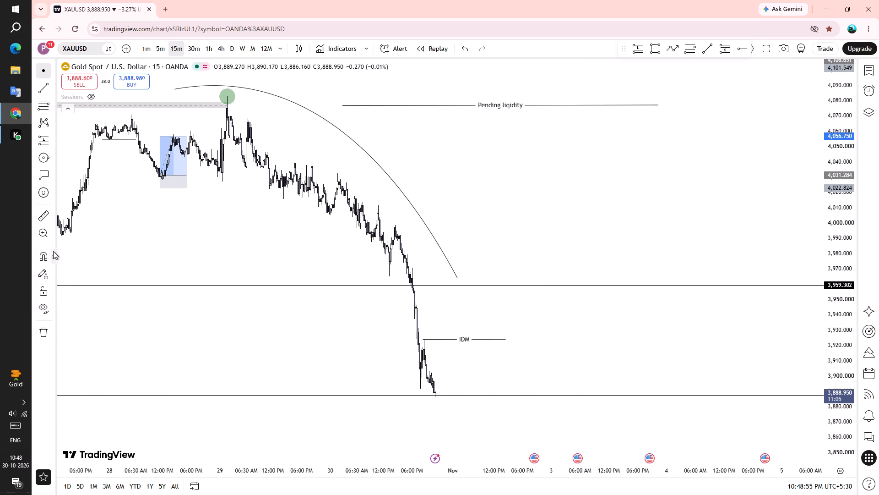
click(43, 215)
click(455, 394)
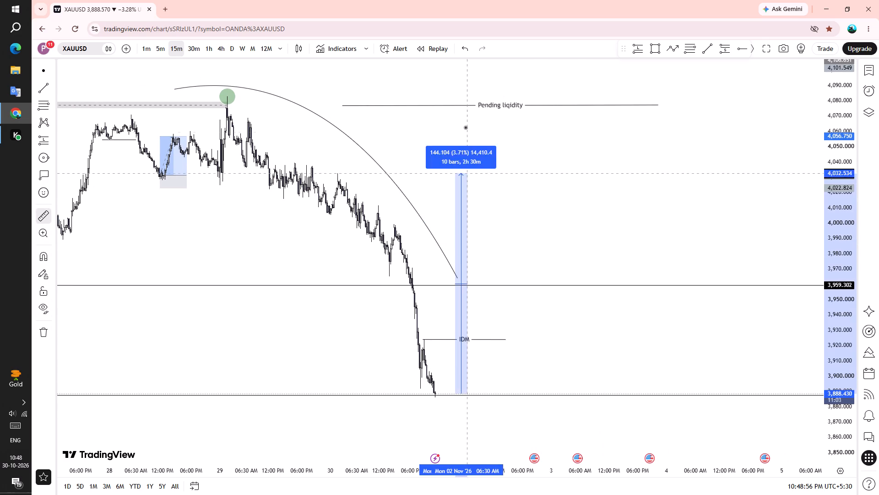
click(505, 96)
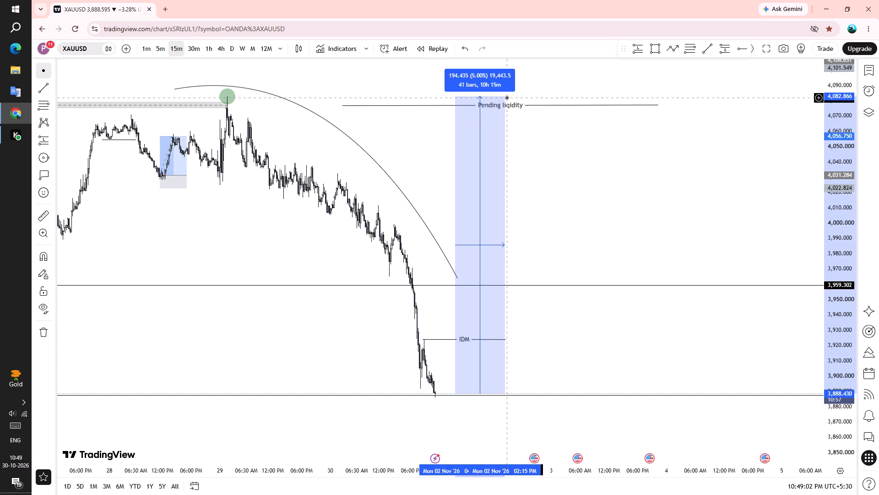
click(577, 169)
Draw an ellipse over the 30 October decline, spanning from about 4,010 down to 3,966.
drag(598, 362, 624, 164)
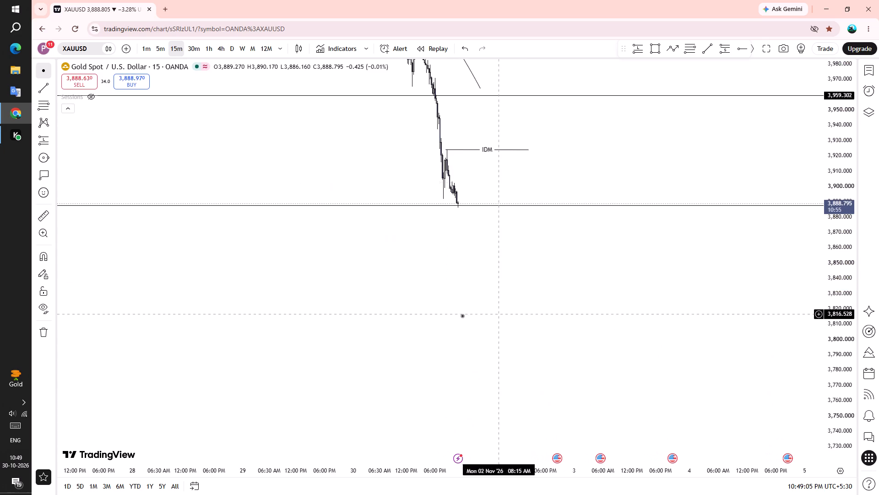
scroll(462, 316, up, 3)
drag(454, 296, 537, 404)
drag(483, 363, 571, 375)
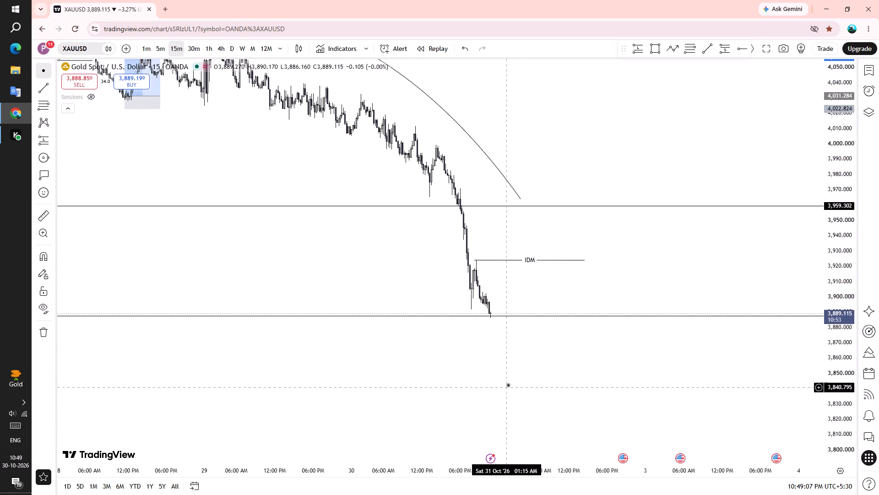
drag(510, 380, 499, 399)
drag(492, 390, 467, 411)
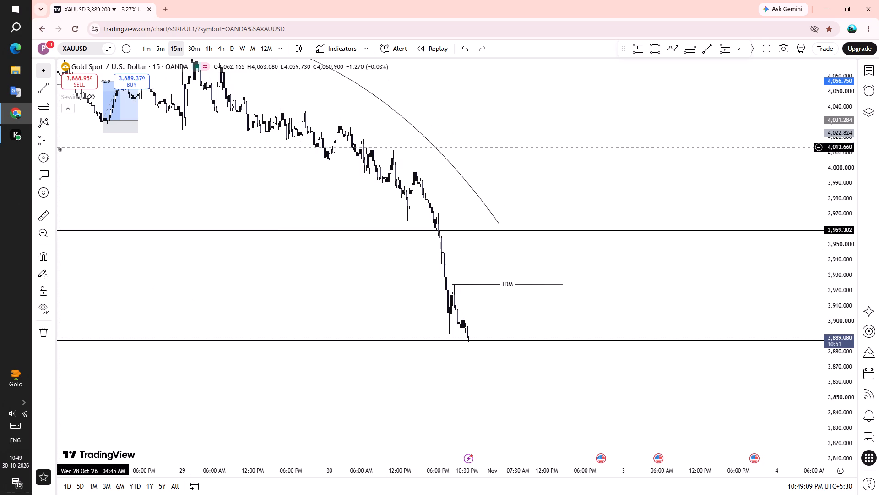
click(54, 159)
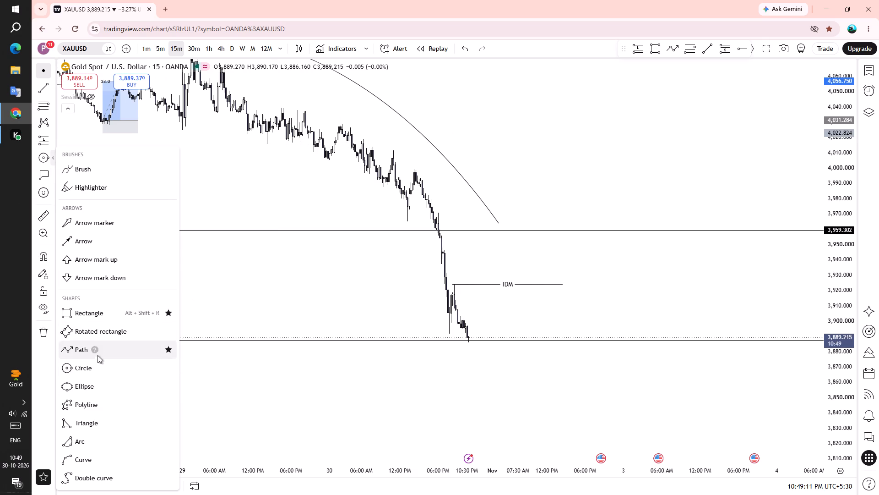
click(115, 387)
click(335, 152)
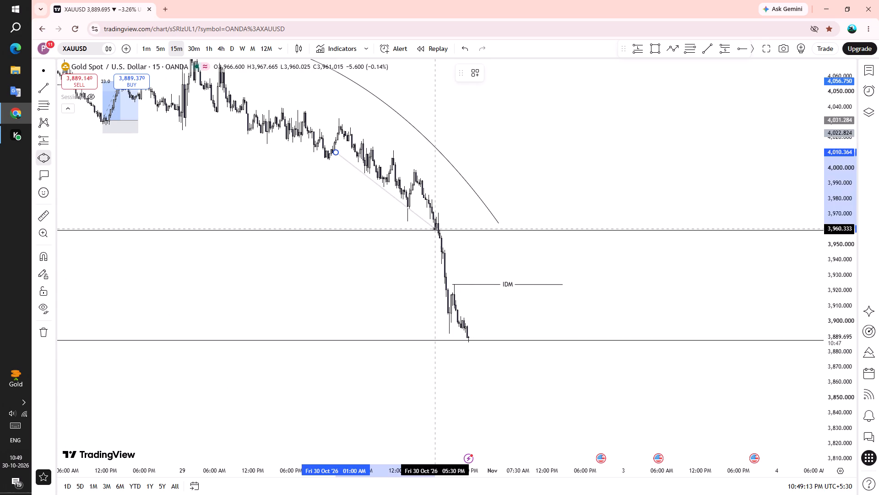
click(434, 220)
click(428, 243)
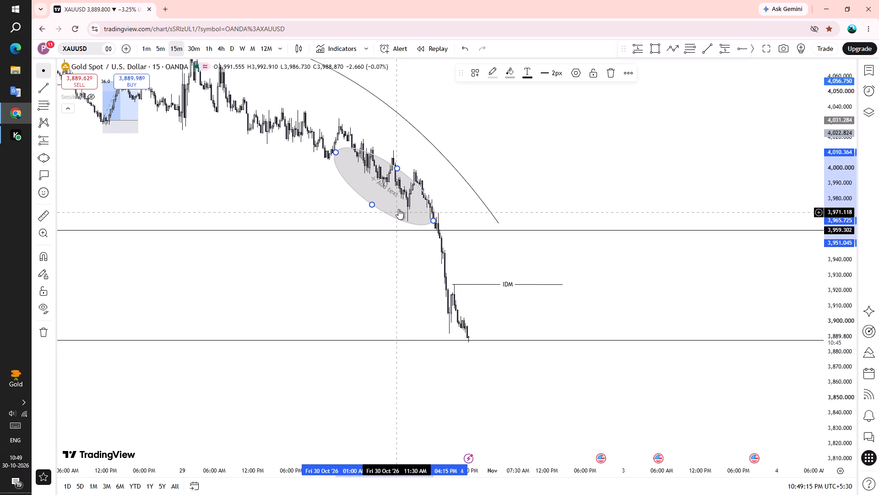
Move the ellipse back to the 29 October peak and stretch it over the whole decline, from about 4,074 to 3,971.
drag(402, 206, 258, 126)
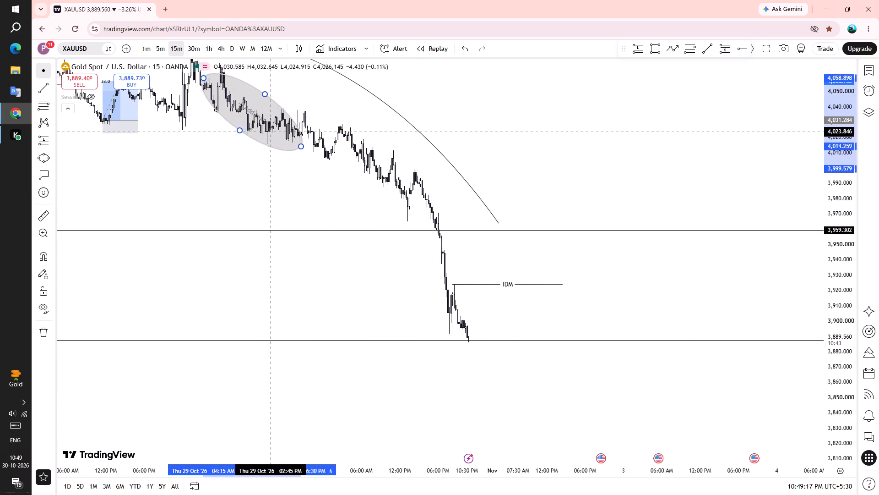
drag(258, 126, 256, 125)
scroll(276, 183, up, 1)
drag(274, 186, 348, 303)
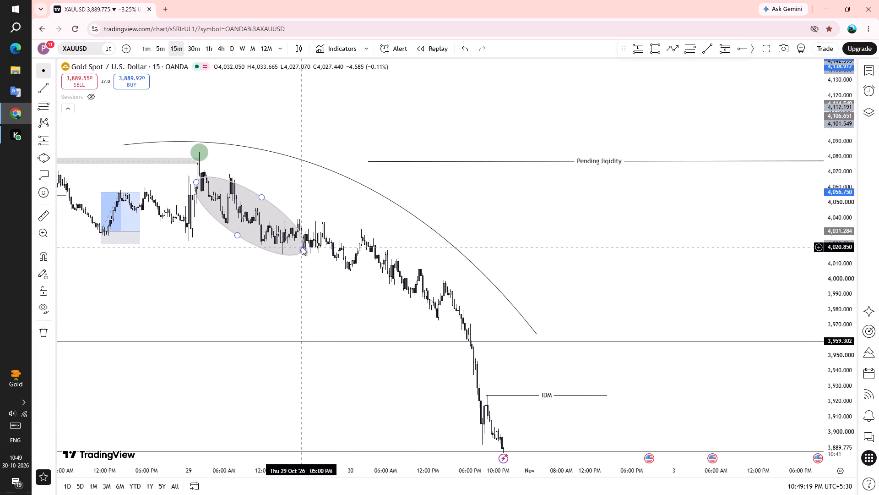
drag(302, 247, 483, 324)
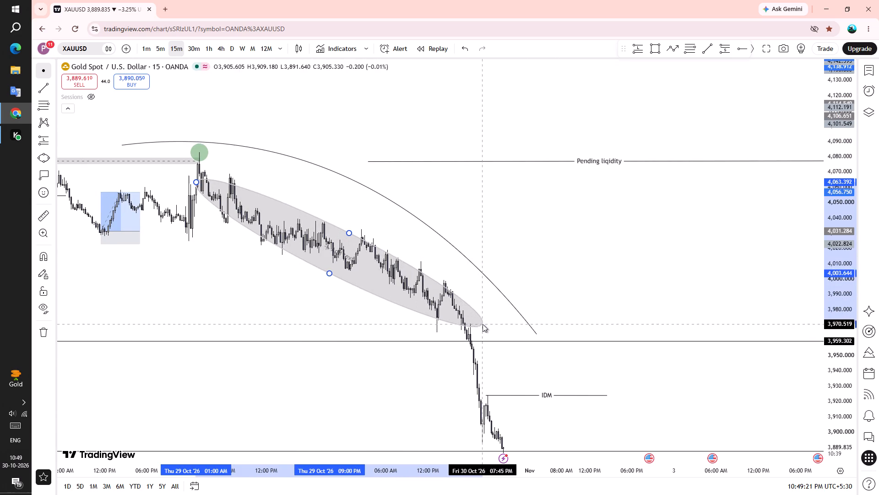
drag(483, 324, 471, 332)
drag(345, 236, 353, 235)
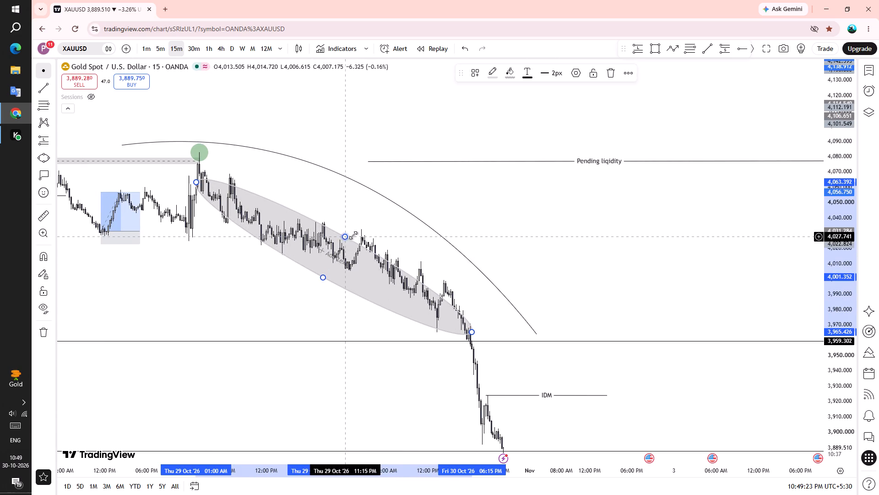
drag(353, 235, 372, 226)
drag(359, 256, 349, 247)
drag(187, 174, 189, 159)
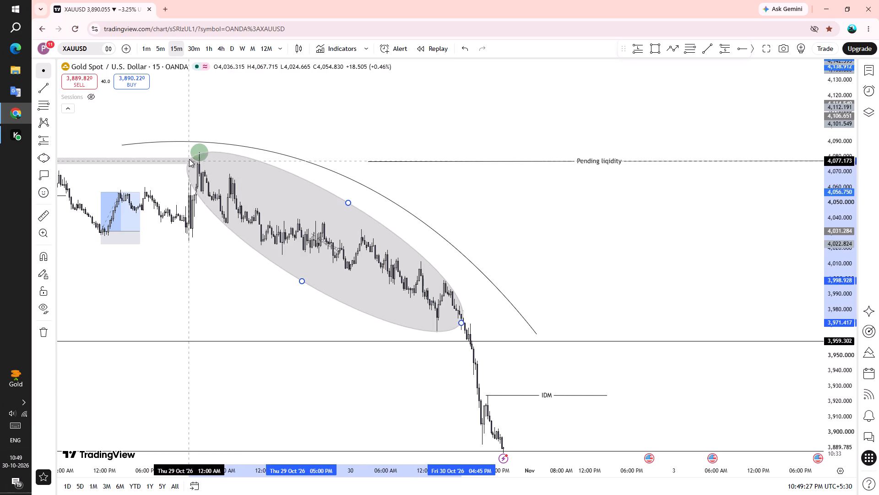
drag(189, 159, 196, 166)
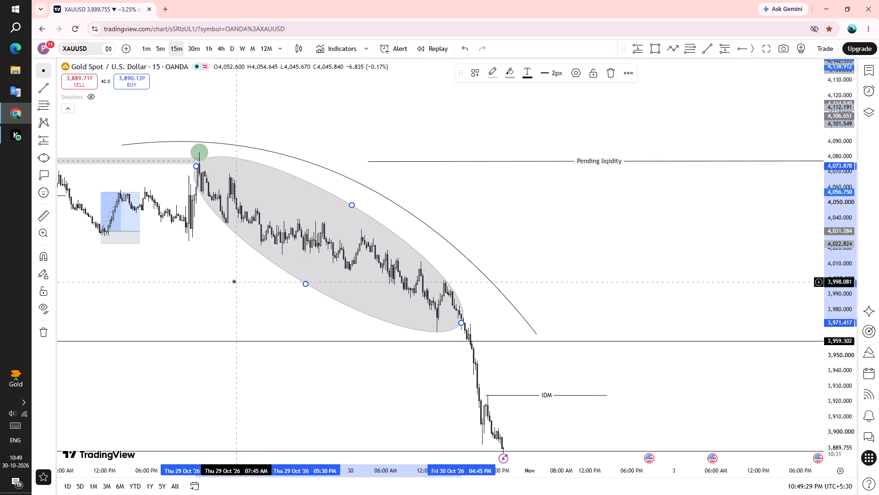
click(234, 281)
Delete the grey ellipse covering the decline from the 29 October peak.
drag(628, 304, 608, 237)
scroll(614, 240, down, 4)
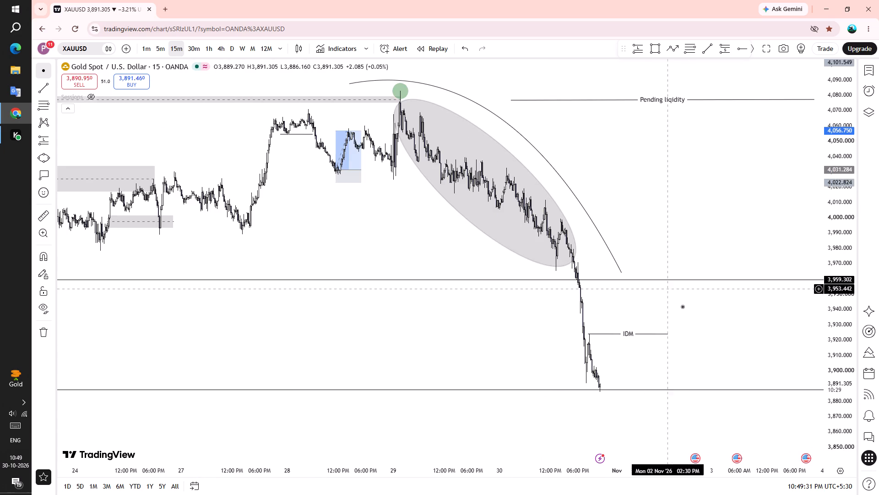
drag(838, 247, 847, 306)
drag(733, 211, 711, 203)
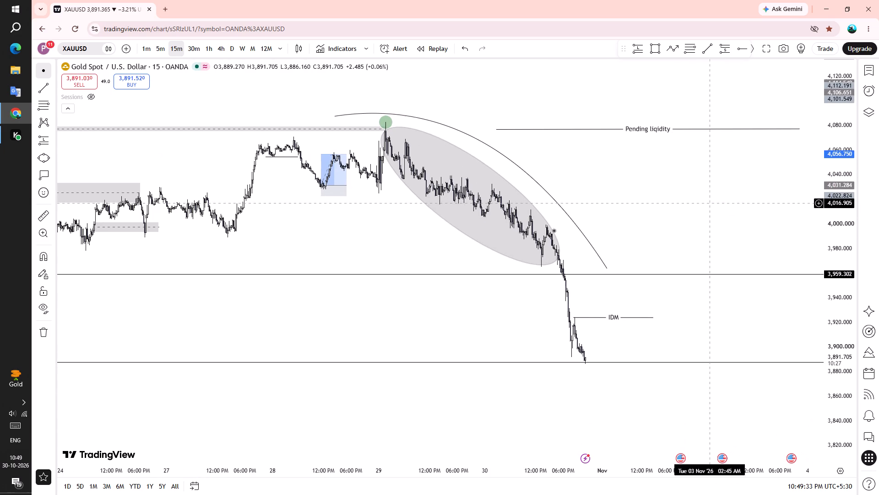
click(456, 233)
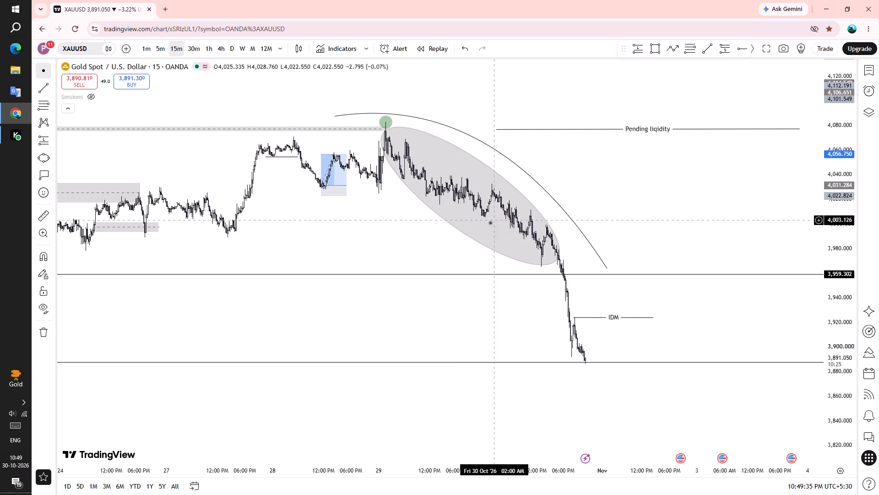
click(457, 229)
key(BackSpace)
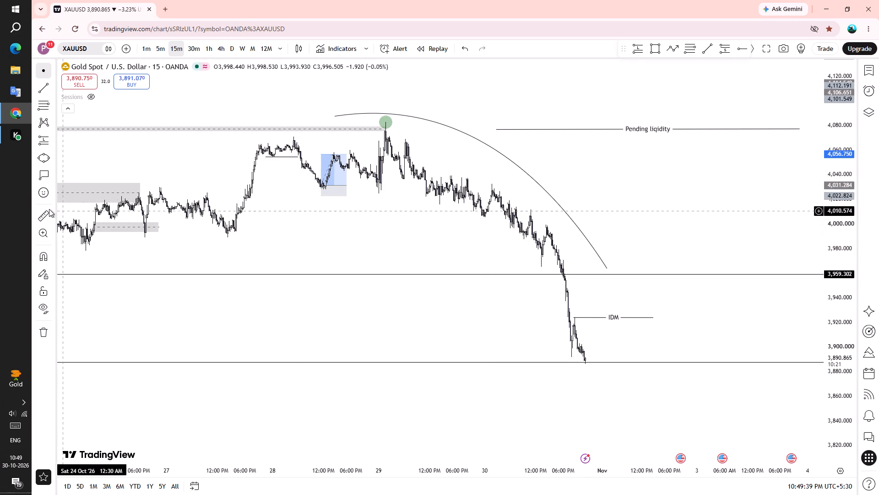
Draw a pink-filled arc below the 29 October decline from about 4,019 to 3,967, with its curve bowed upward.
click(53, 153)
scroll(76, 218, down, 1)
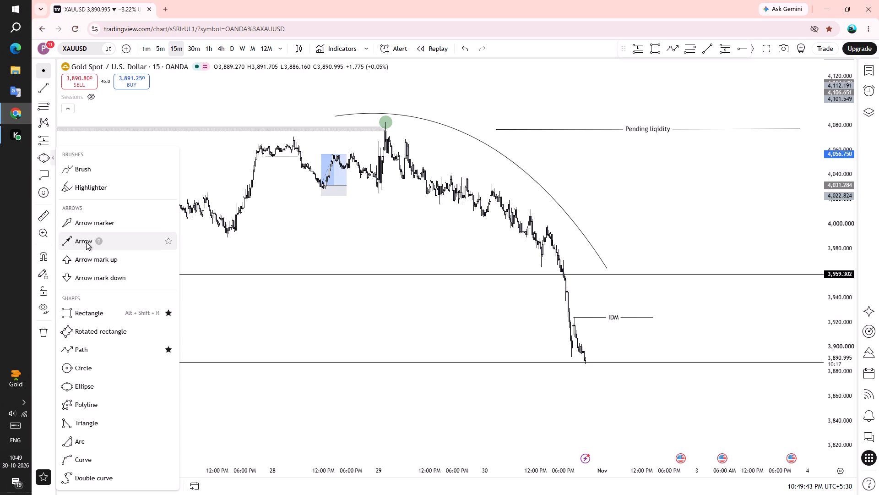
scroll(127, 437, down, 2)
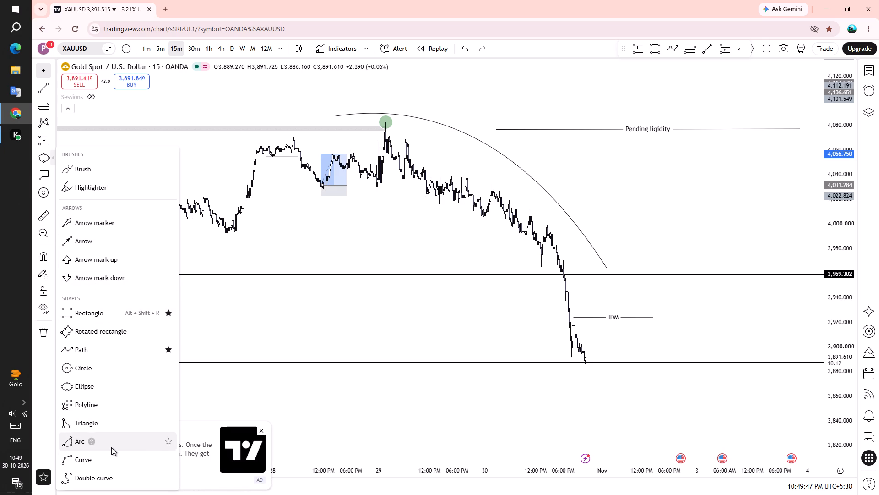
click(111, 447)
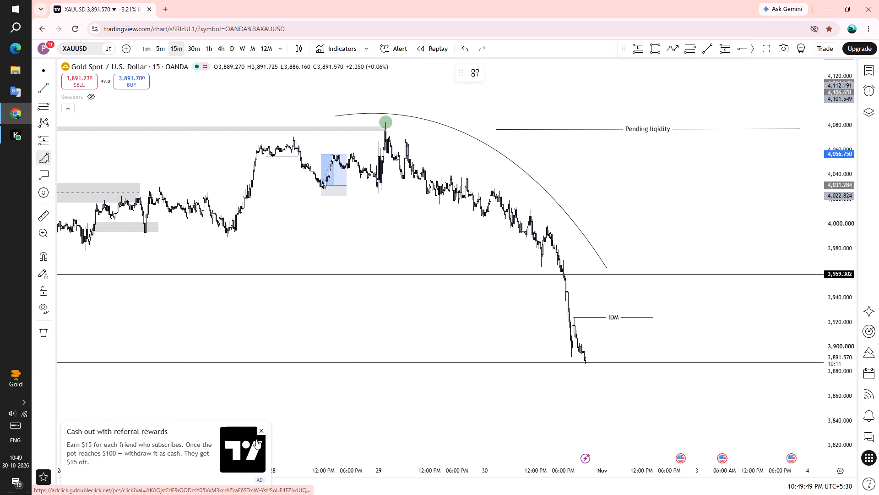
click(260, 433)
click(370, 200)
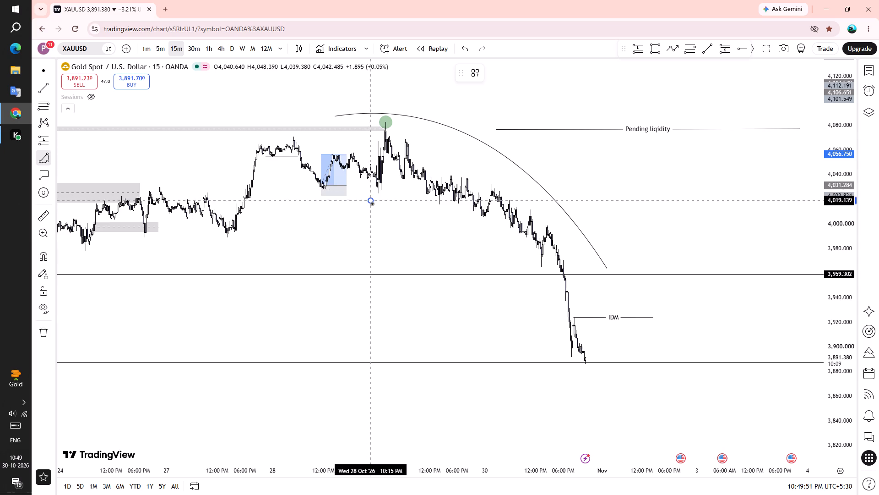
click(467, 264)
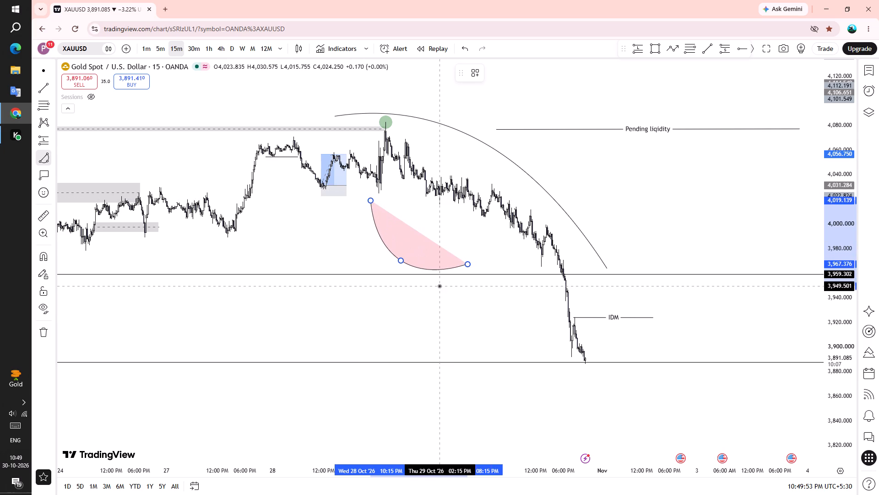
click(439, 286)
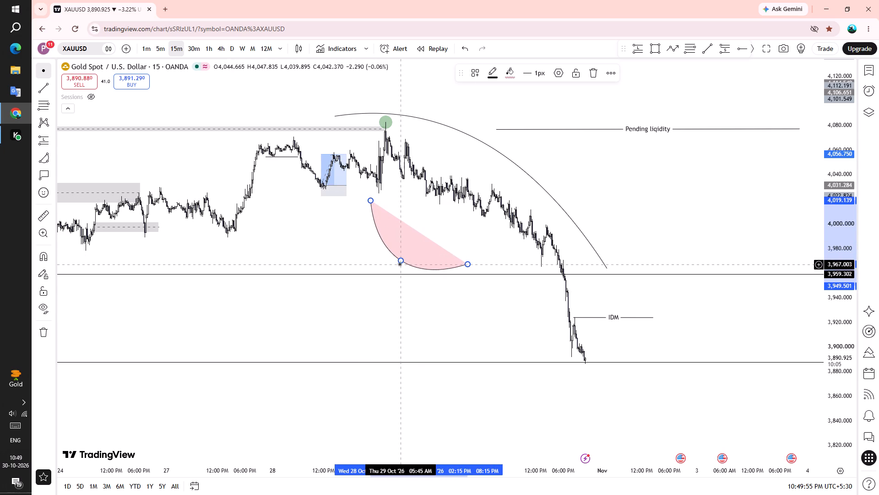
drag(400, 262, 469, 207)
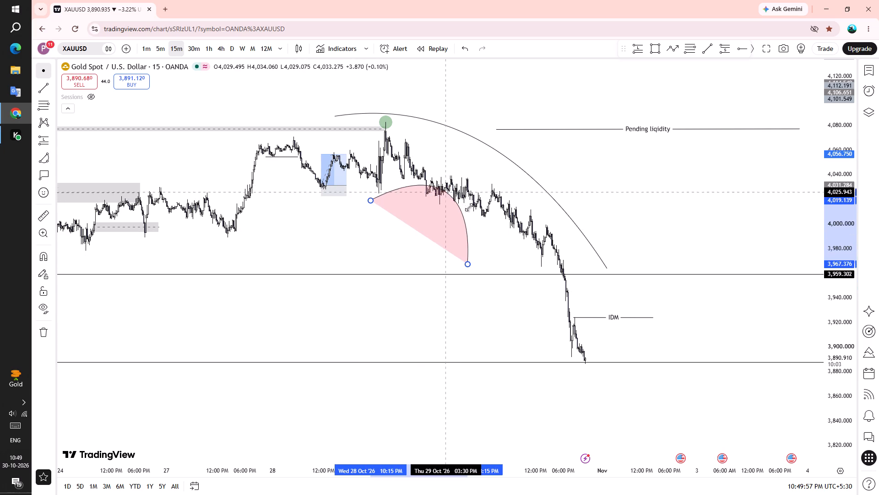
drag(469, 207, 469, 208)
Enlarge the green circle at the 29 October peak, extending its edge point to about 4,073.
drag(445, 222, 431, 179)
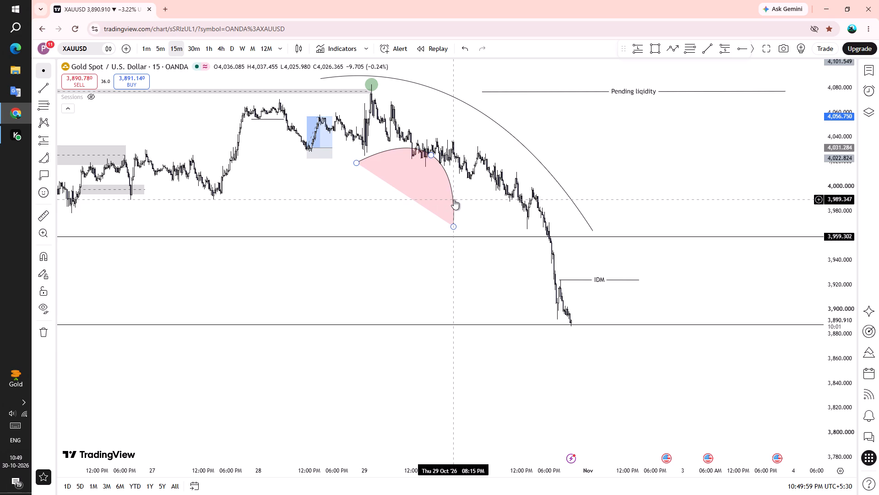
click(454, 199)
drag(434, 198, 437, 165)
drag(493, 184, 473, 265)
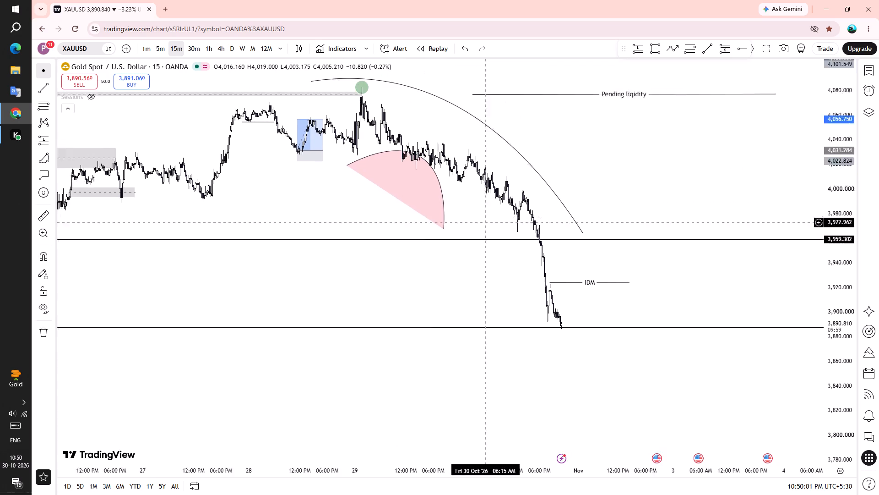
drag(473, 265, 443, 342)
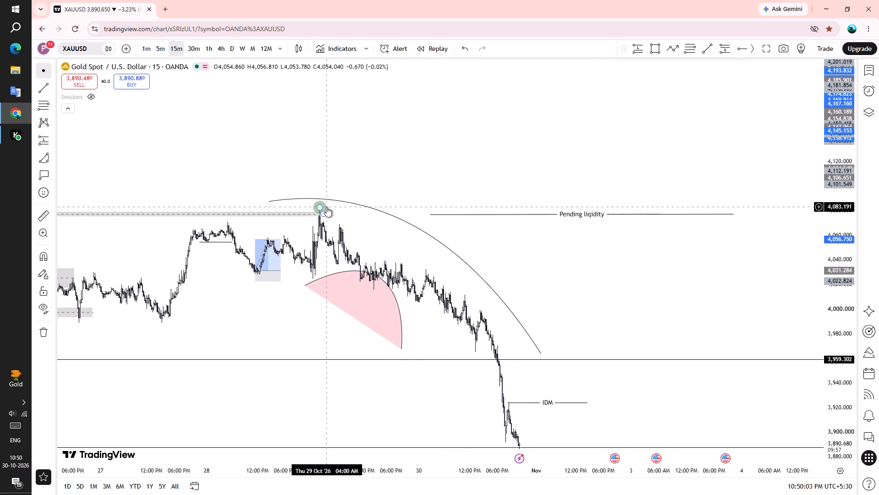
click(326, 207)
click(324, 215)
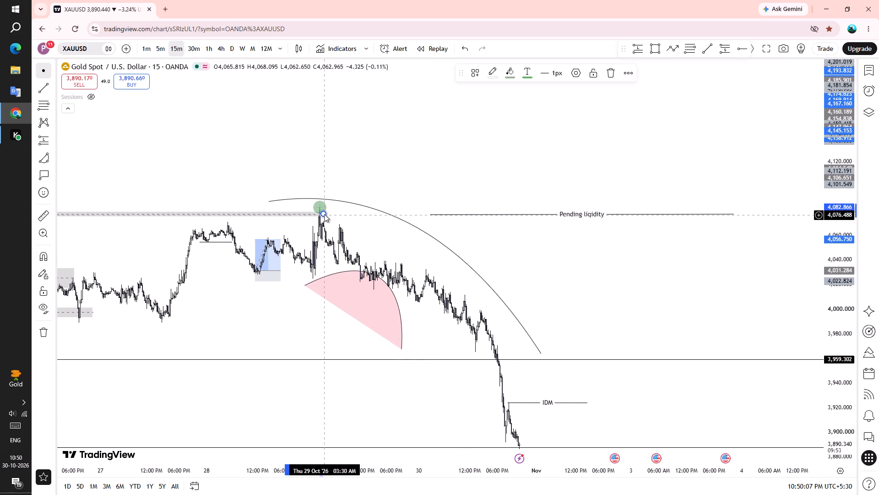
drag(324, 213, 328, 215)
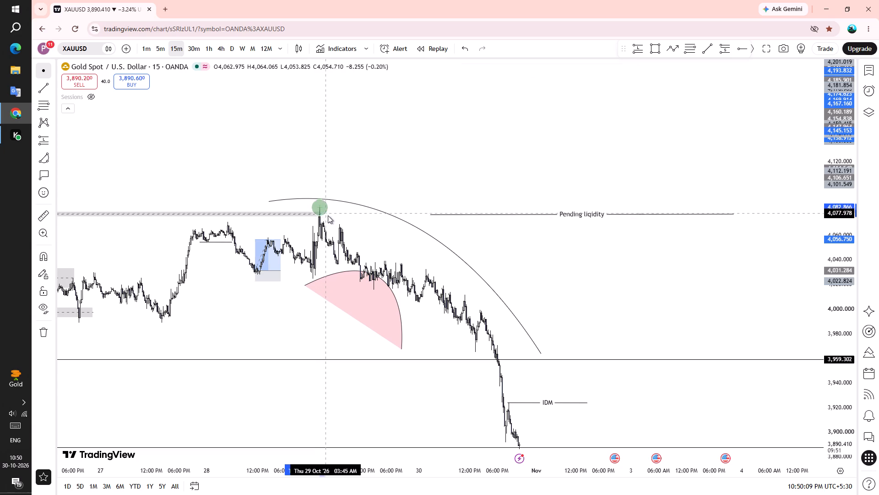
drag(328, 215, 330, 219)
click(360, 223)
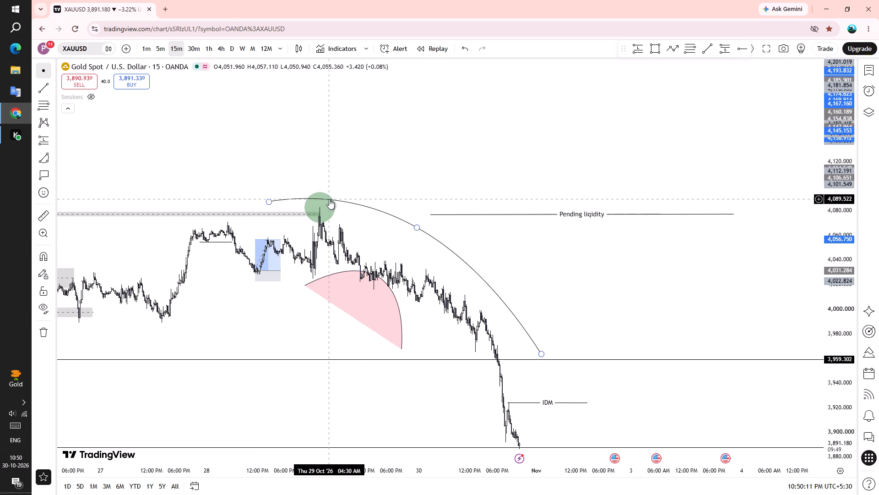
Give the green circle at the 29 October peak a dark grey outline.
click(324, 195)
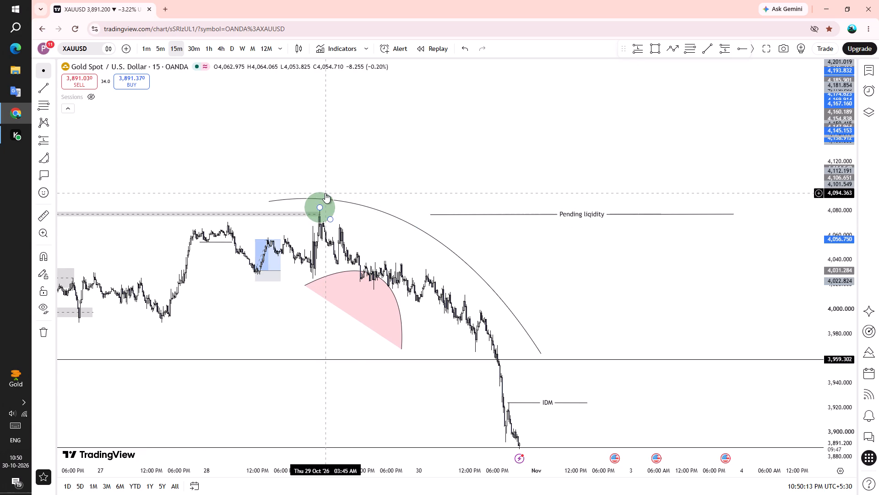
click(325, 193)
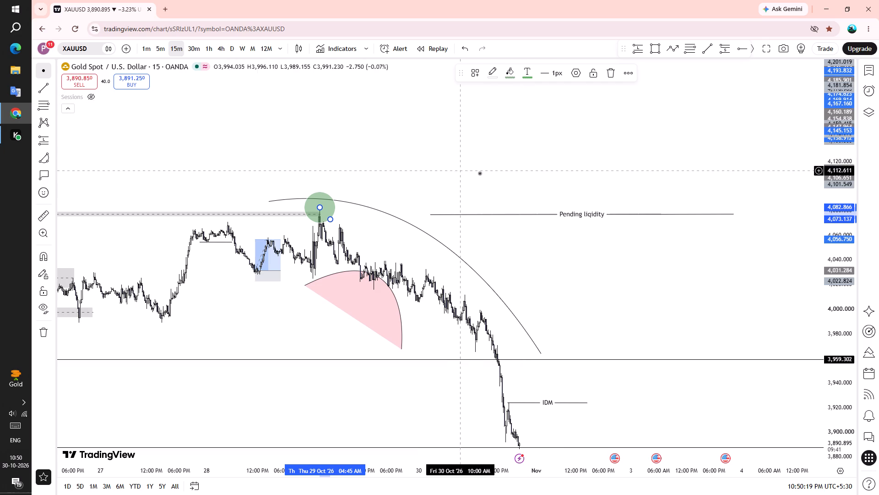
click(493, 76)
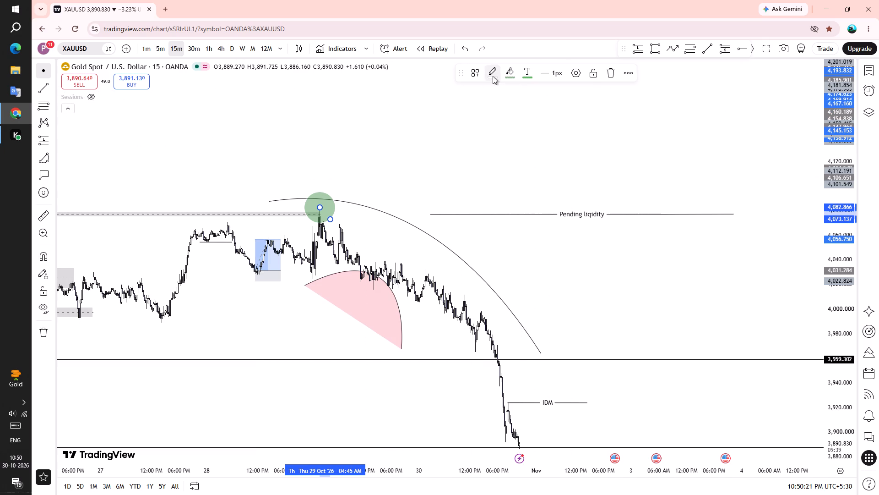
click(567, 92)
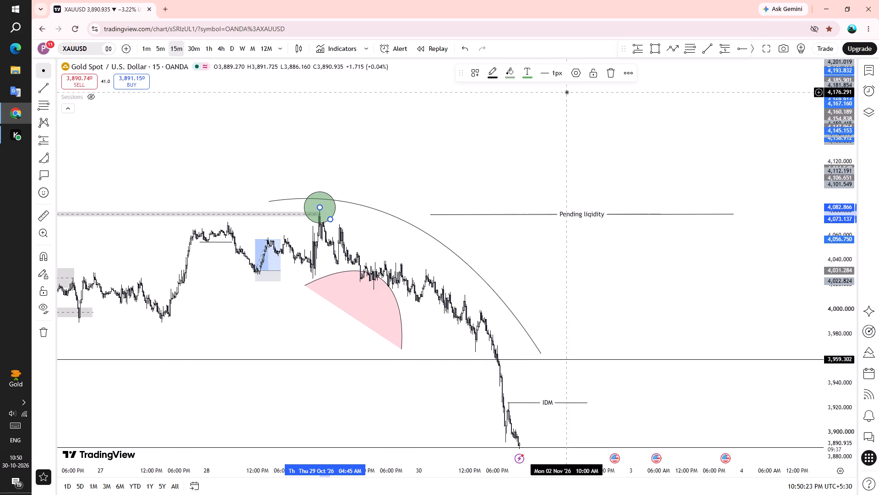
click(497, 78)
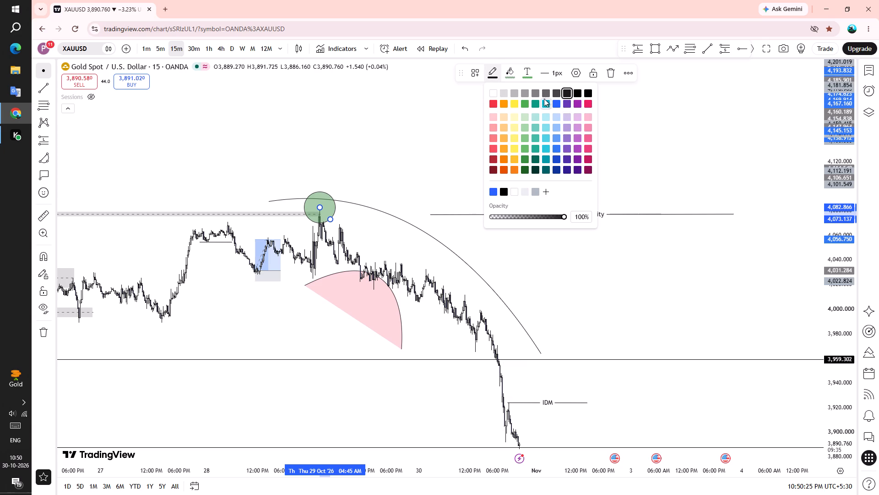
click(547, 97)
click(547, 139)
click(521, 155)
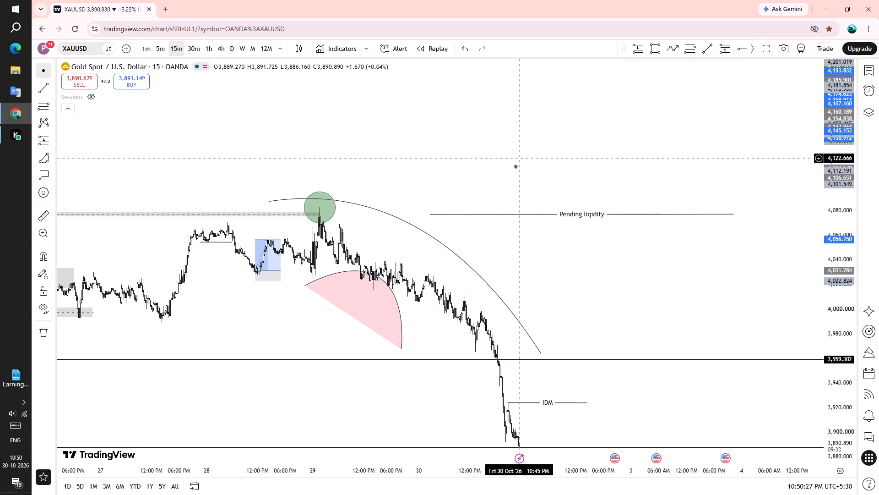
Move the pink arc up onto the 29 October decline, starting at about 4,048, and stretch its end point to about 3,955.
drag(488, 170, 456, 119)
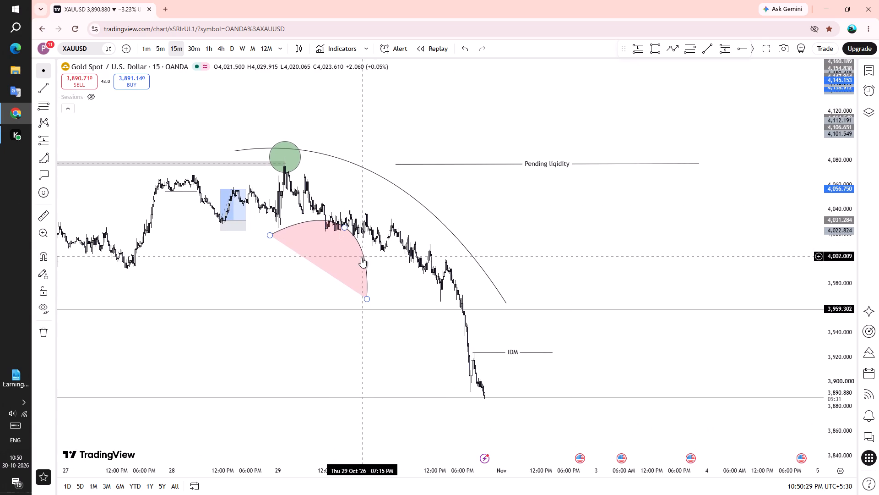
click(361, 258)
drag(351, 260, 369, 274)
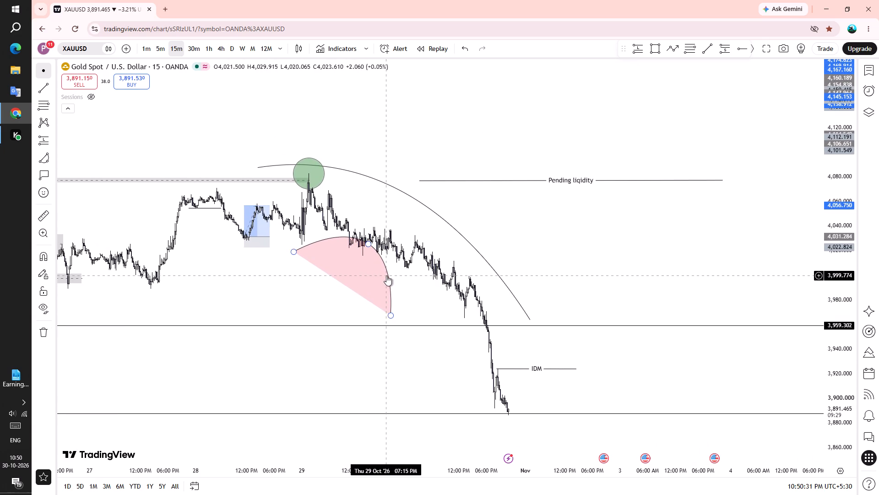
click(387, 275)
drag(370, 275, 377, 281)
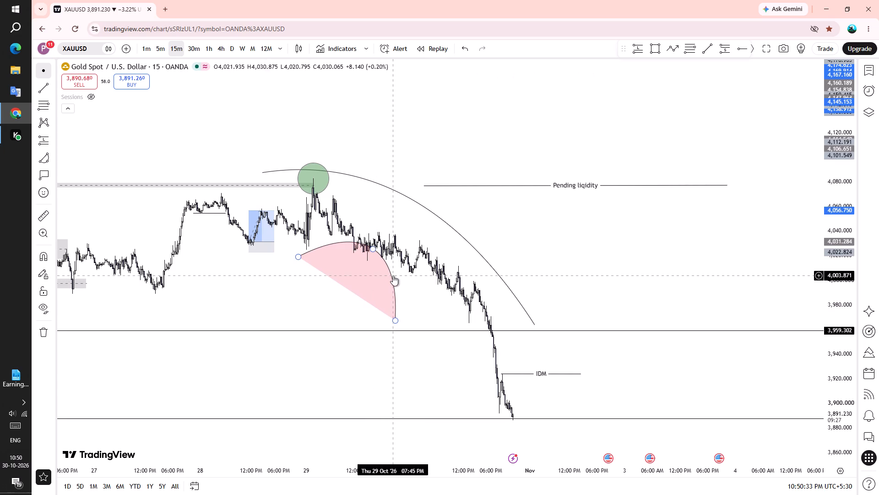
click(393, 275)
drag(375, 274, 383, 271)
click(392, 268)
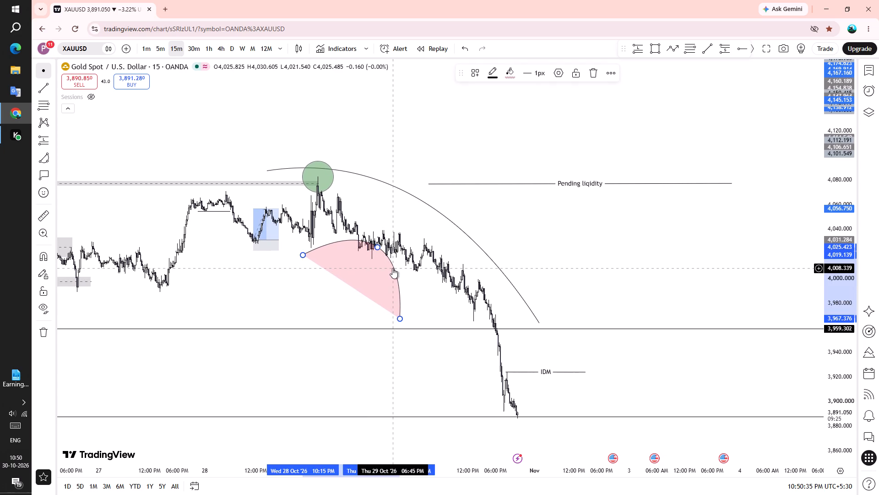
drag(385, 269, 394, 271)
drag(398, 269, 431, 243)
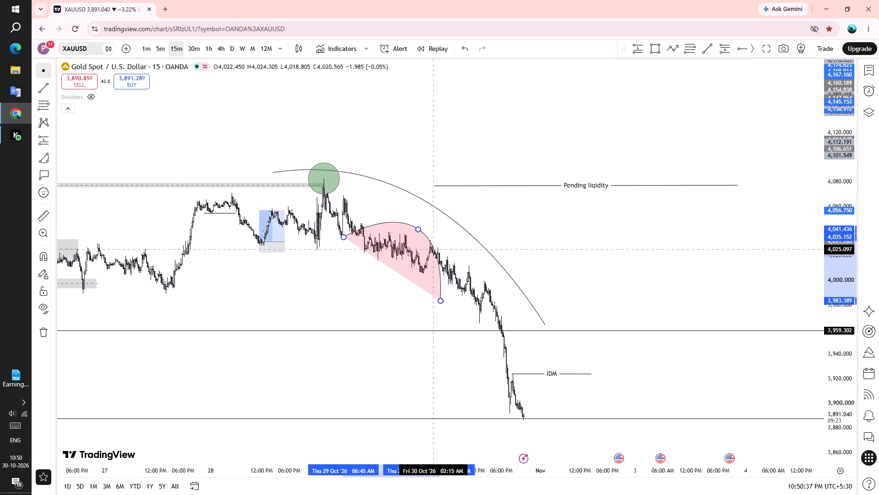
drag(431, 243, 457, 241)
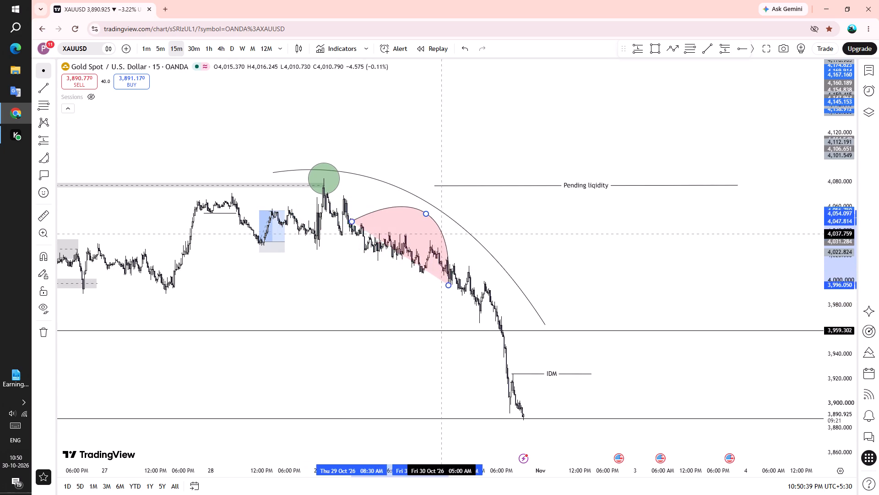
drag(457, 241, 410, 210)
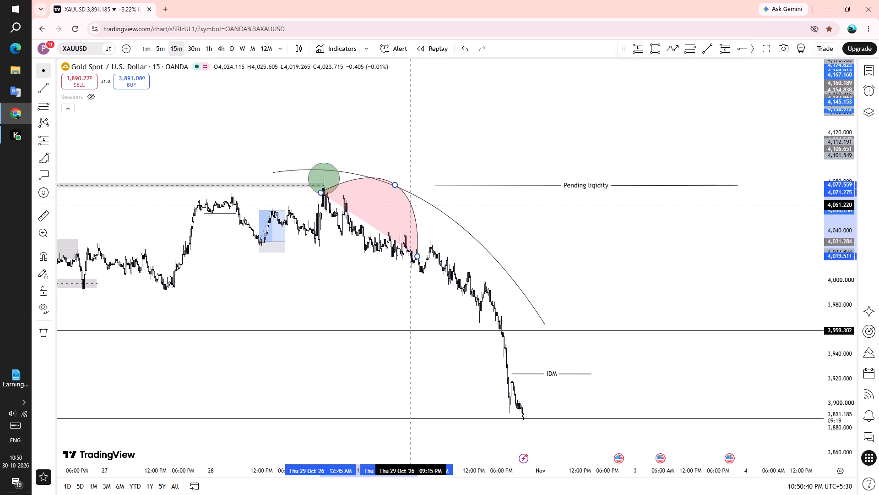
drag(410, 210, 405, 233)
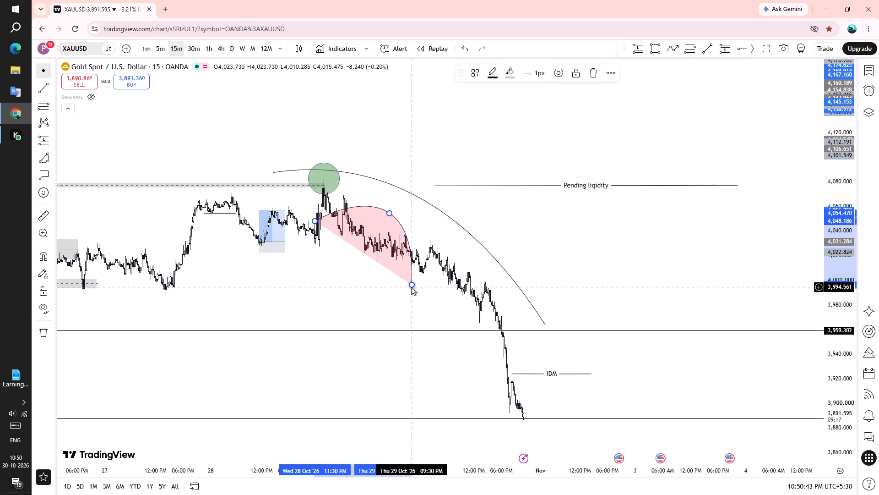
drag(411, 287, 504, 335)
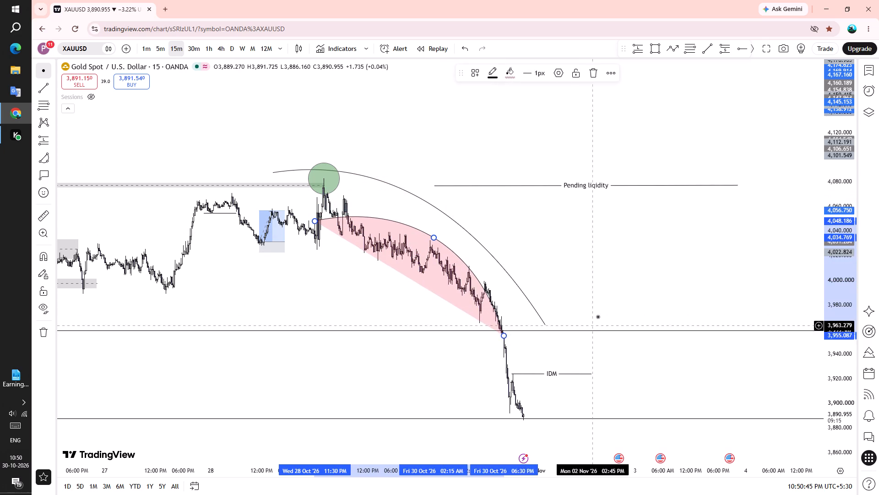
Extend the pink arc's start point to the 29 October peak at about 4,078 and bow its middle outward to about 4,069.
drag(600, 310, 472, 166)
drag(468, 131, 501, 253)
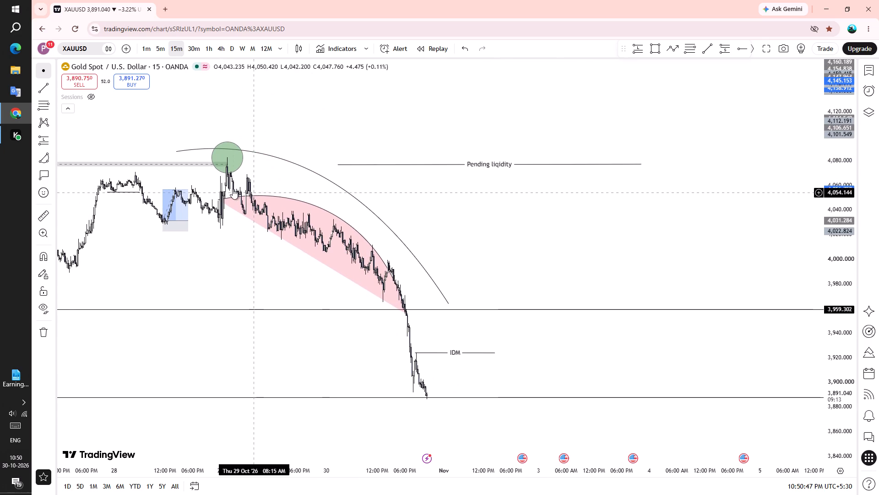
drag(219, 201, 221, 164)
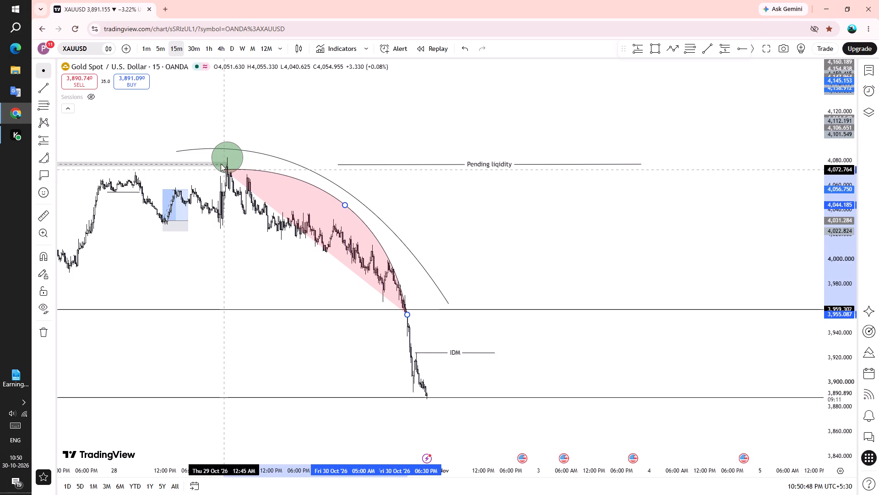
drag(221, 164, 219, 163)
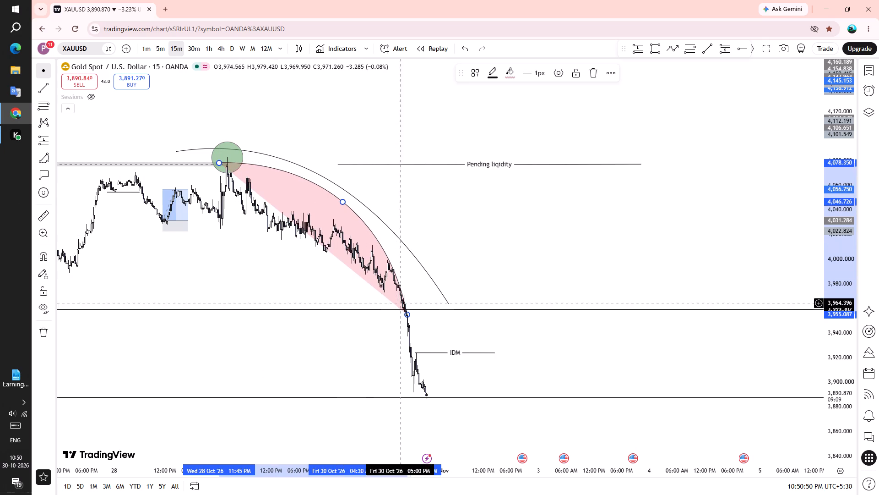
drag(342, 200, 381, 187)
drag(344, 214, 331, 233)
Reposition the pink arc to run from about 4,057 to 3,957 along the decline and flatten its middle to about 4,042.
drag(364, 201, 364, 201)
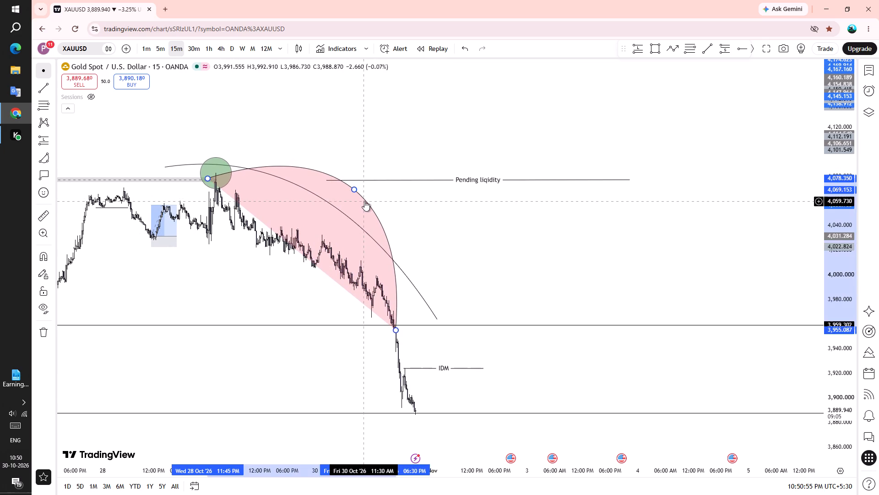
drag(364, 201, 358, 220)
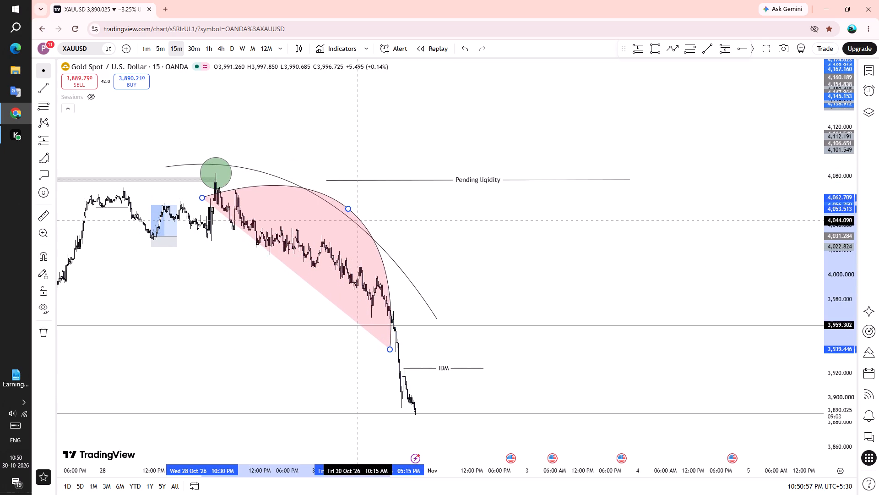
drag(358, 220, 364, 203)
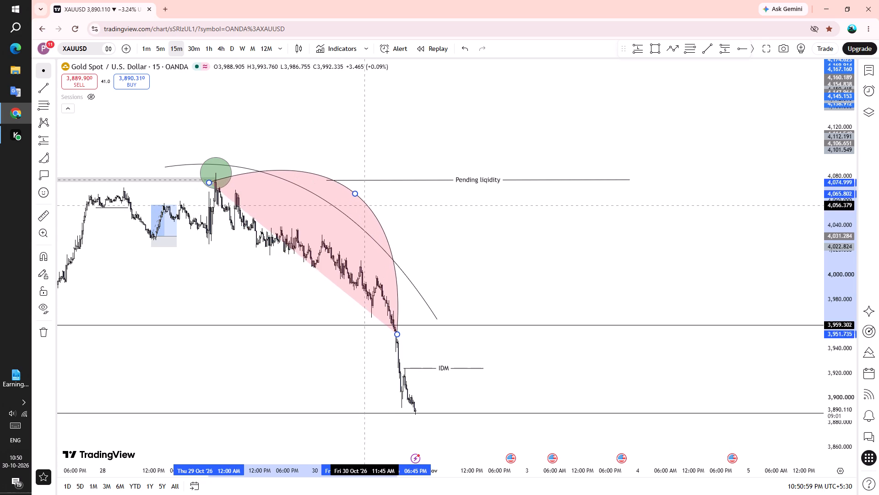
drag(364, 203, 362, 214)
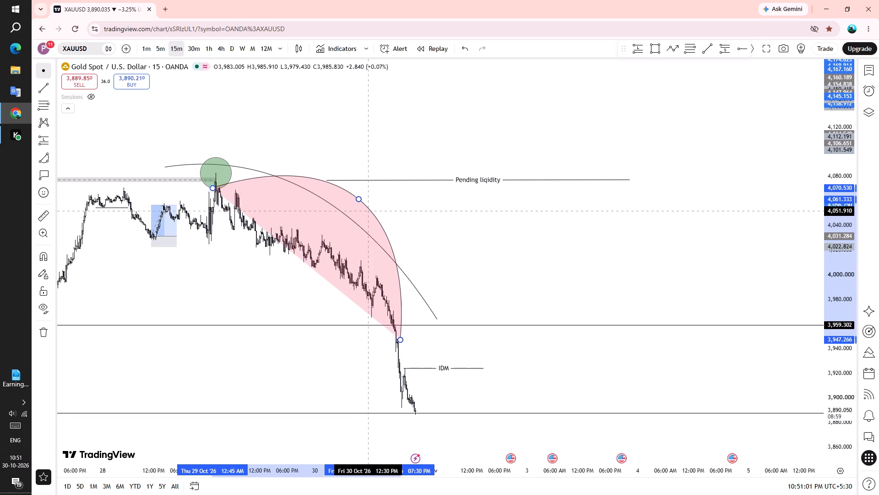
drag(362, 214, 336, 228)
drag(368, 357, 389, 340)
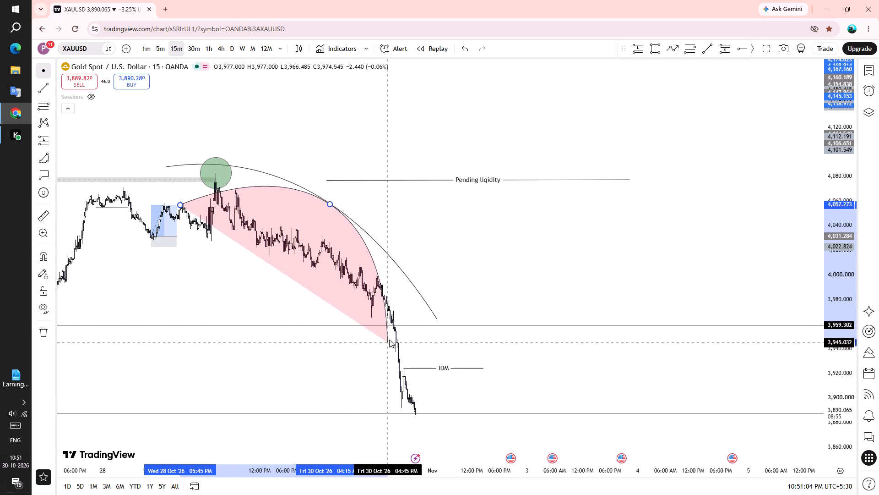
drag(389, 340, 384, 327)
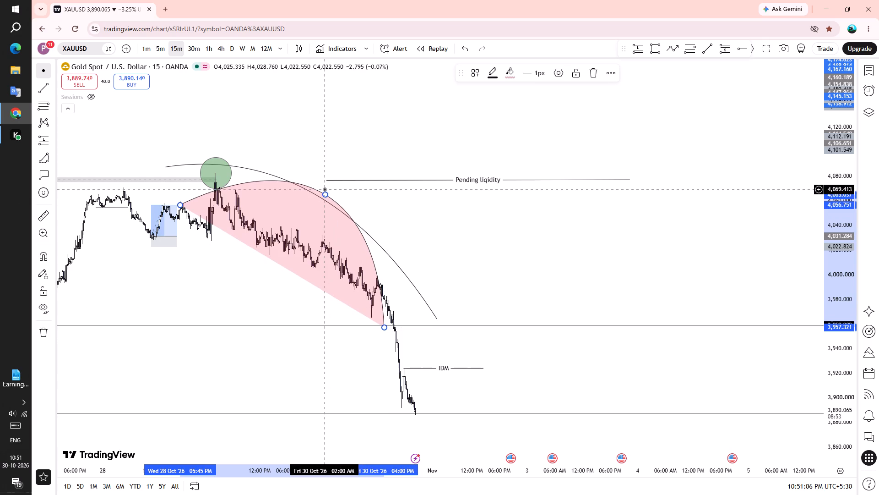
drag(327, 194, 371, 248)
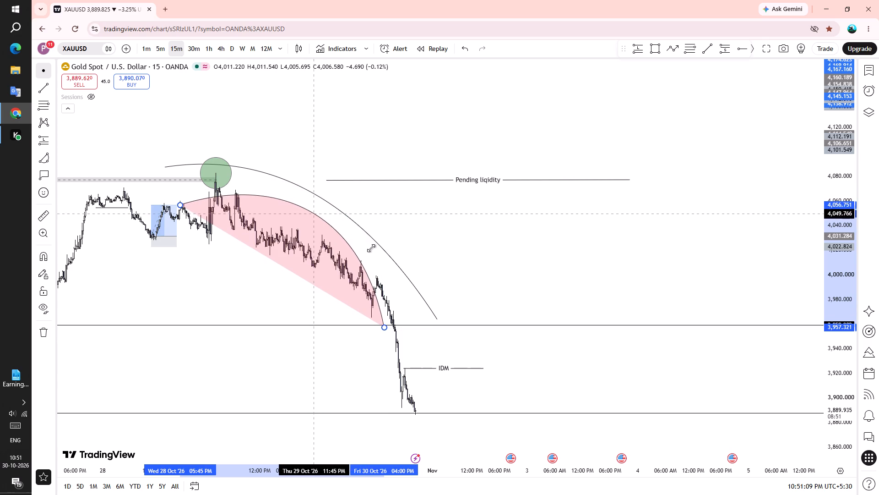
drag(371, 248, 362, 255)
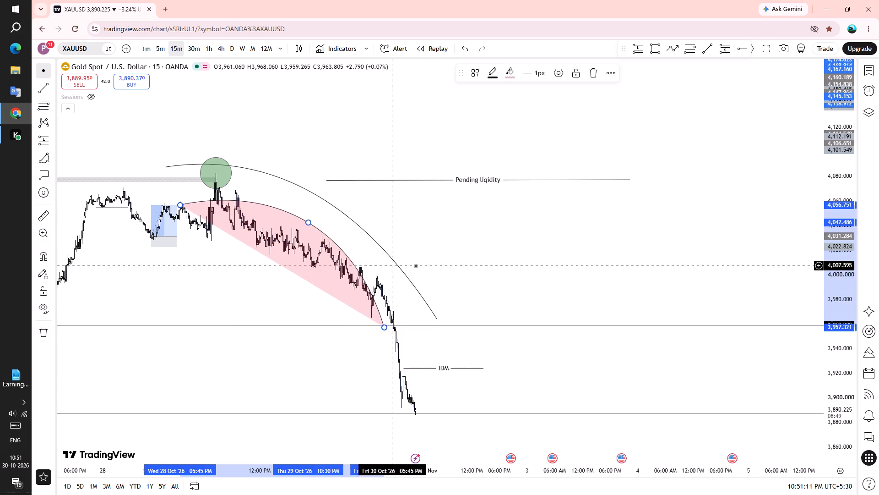
Delete the pink-filled arc covering the 29 October decline.
key(BackSpace)
Shift the black curve above the decline closer to price, so it runs from about 4,082 to 3,958.
drag(531, 291, 582, 217)
drag(595, 315, 535, 343)
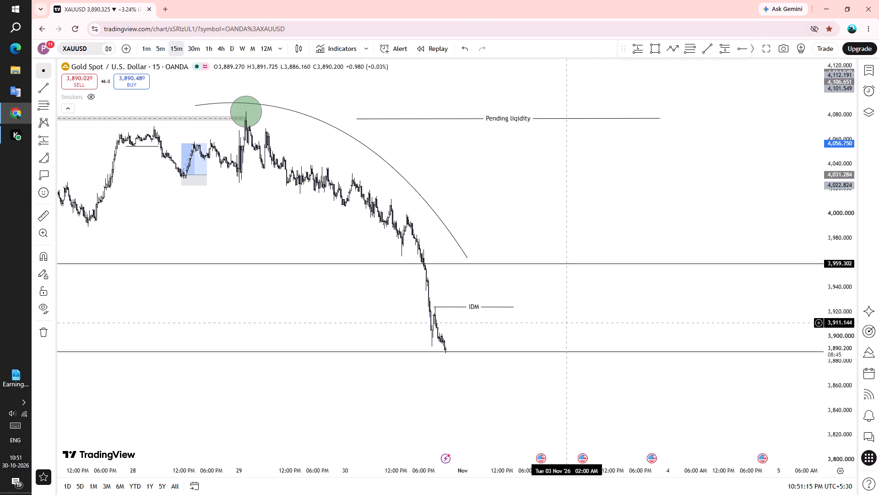
drag(535, 343, 515, 369)
scroll(609, 308, down, 4)
drag(724, 271, 619, 255)
drag(615, 244, 579, 247)
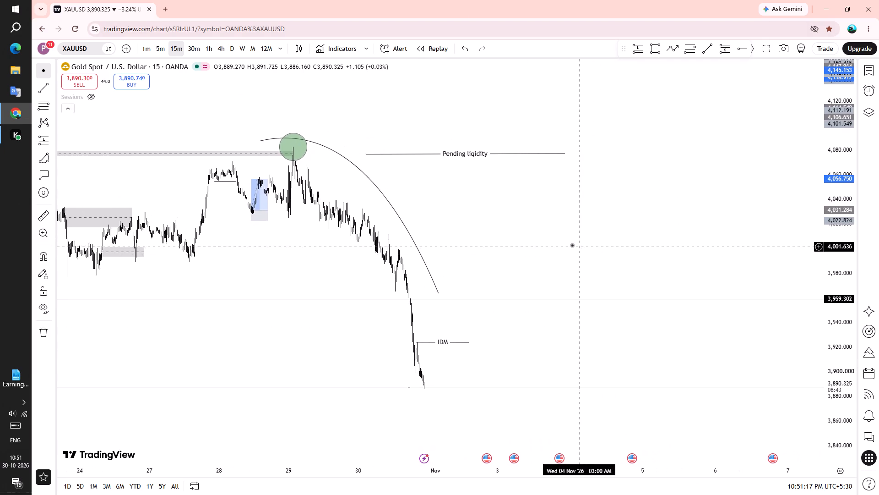
scroll(507, 242, up, 1)
drag(499, 234, 507, 262)
drag(501, 277, 494, 226)
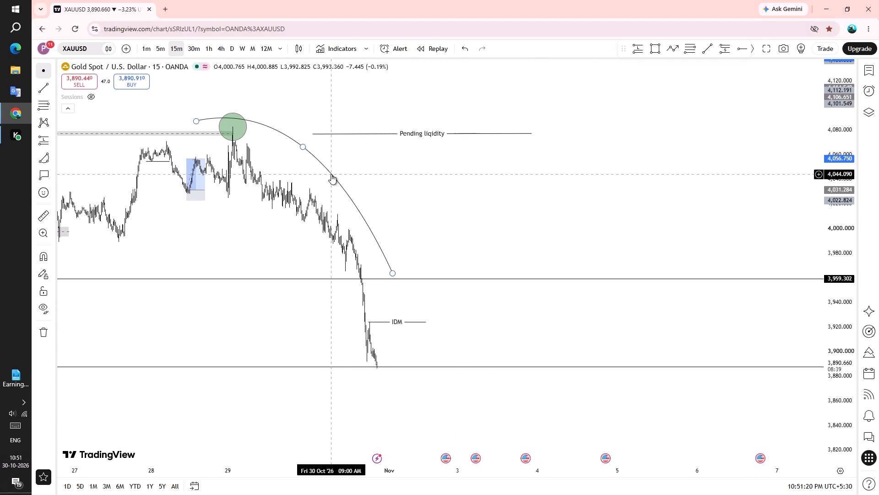
drag(331, 174, 336, 181)
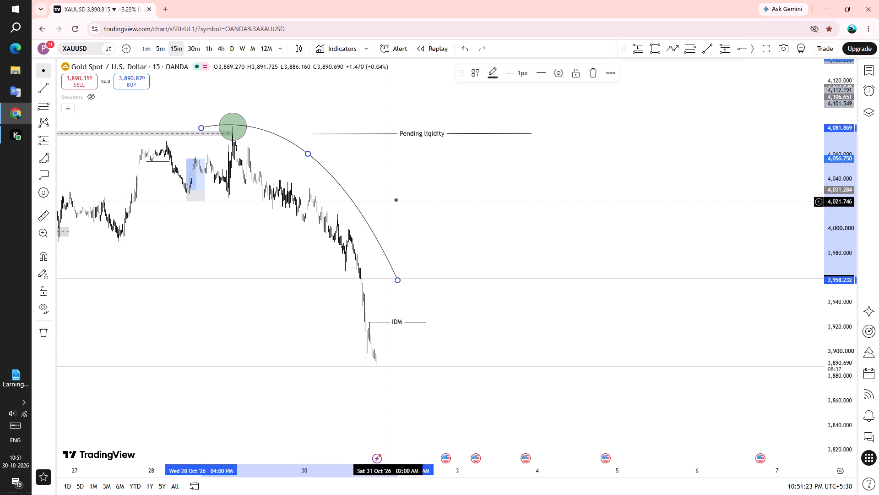
click(401, 198)
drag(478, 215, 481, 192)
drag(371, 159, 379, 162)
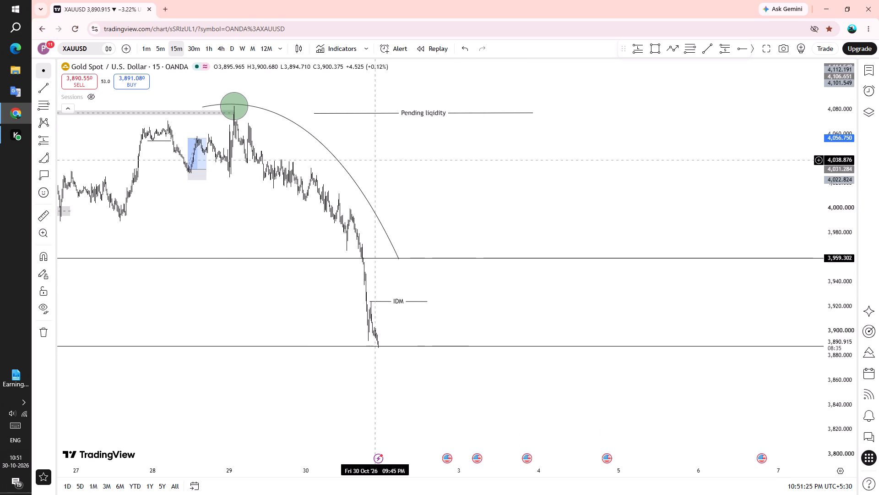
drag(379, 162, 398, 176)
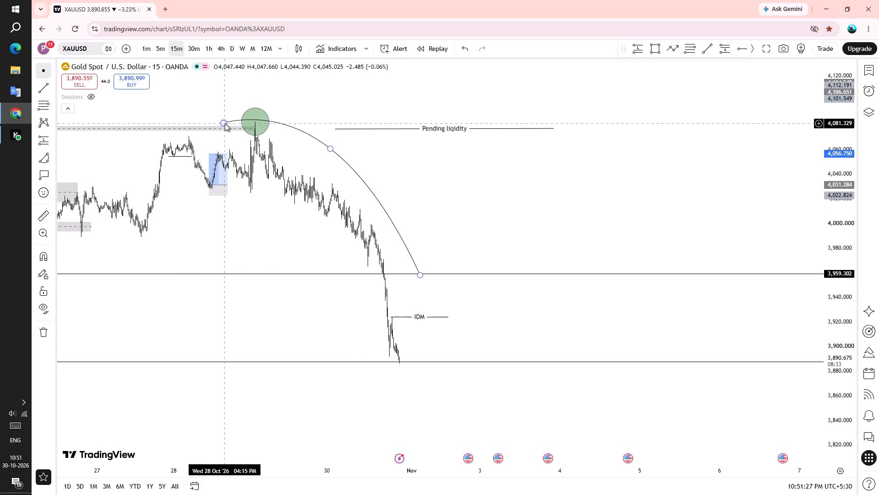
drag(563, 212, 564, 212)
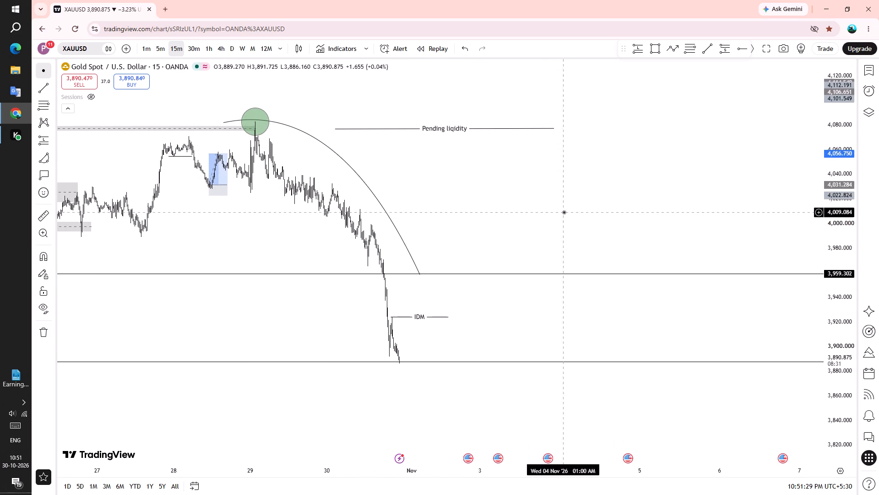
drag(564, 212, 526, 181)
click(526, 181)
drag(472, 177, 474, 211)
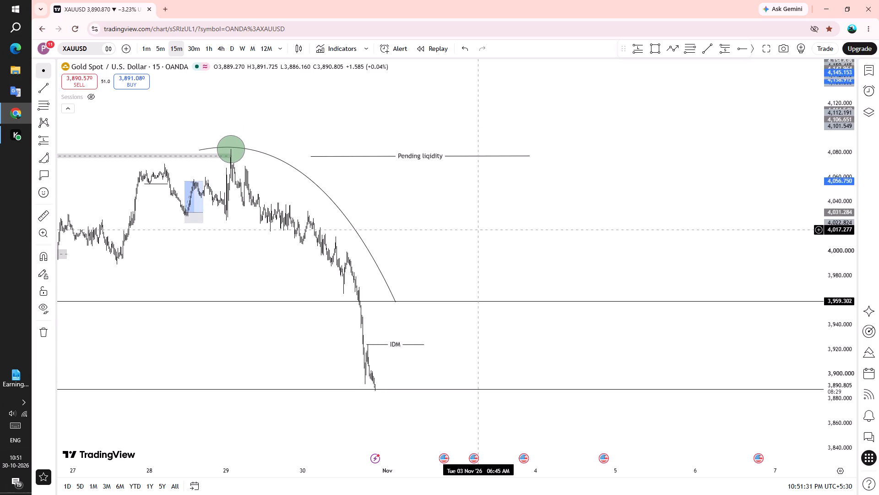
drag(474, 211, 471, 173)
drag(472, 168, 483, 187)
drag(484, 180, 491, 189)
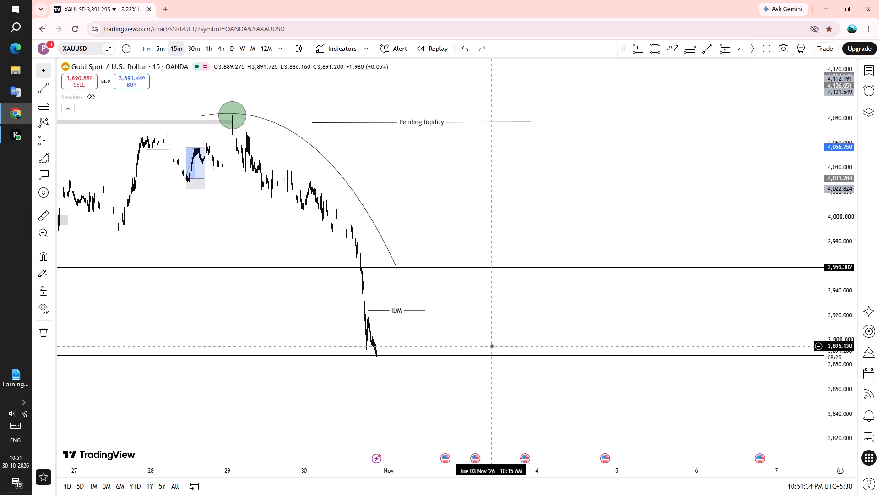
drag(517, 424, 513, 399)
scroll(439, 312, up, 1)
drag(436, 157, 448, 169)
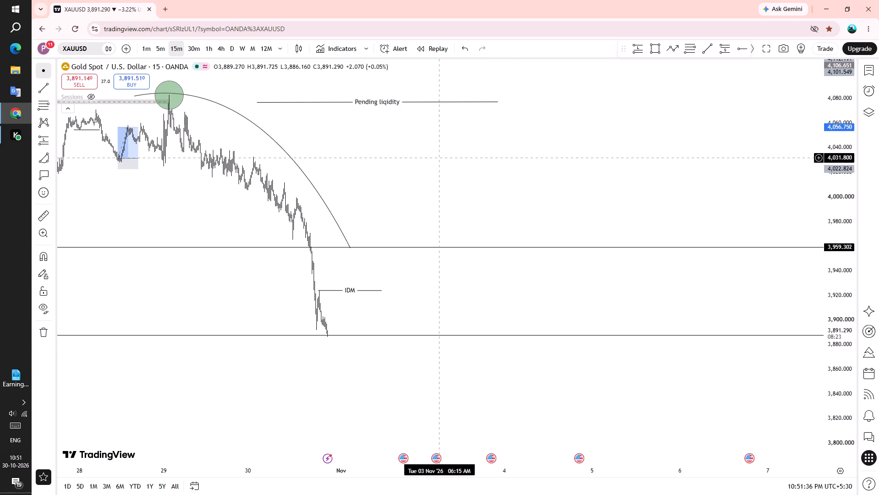
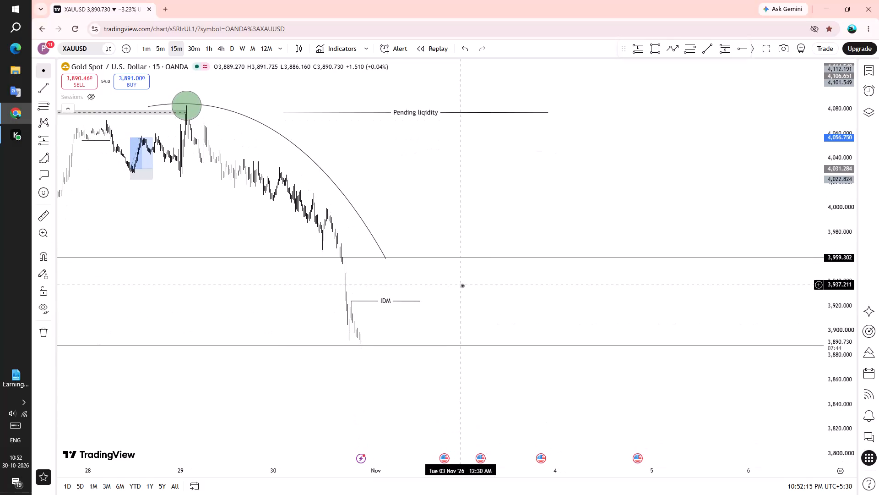
Switch the XAUUSD chart from the 15-minute to the 1-hour timeframe.
drag(462, 286, 459, 296)
scroll(502, 294, down, 3)
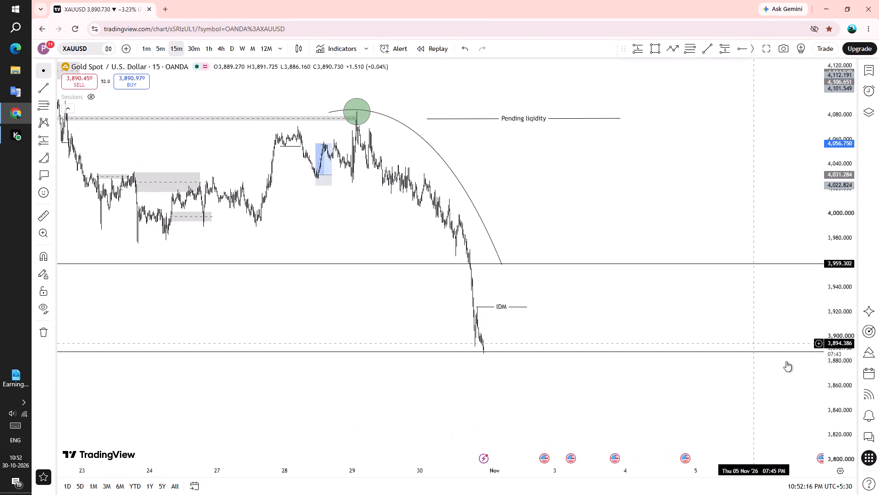
drag(840, 248, 823, 383)
scroll(667, 349, down, 2)
drag(656, 351, 586, 348)
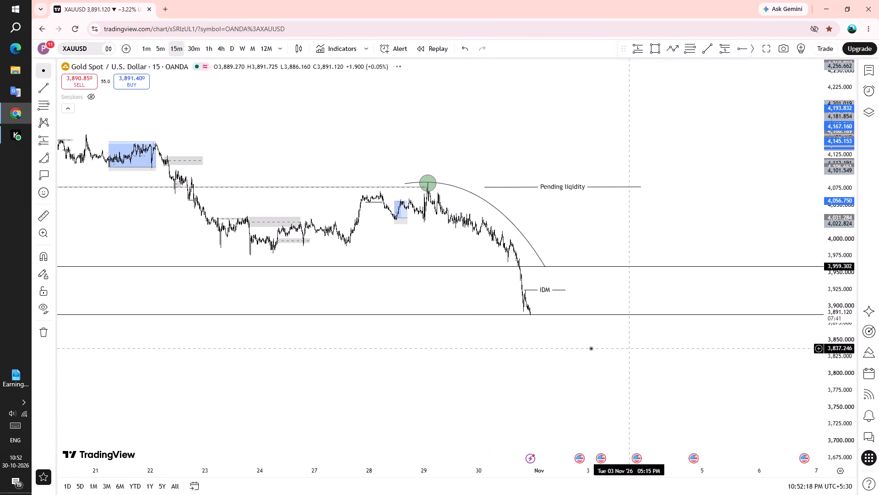
click(210, 51)
Examine the 1-hour decline from the green-circled 29 October peak through the IDM level to the lower horizontal line.
scroll(424, 293, up, 3)
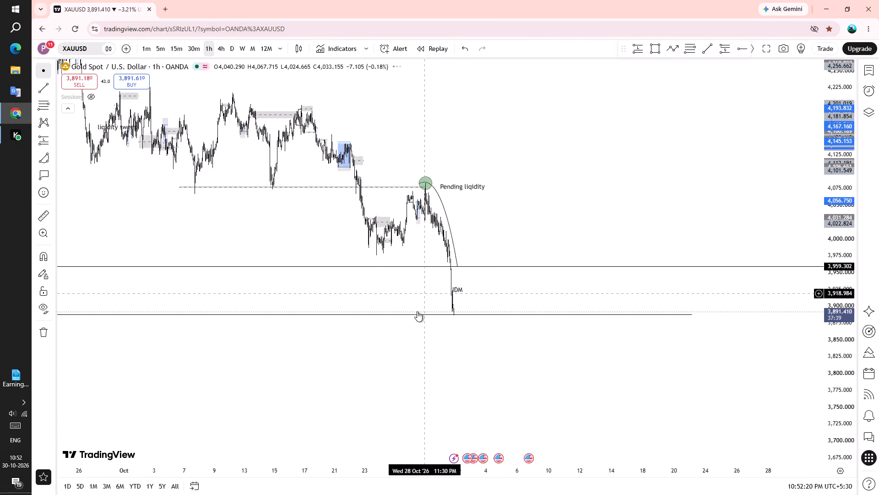
scroll(417, 311, up, 1)
scroll(374, 328, up, 4)
drag(236, 338, 607, 348)
scroll(497, 375, up, 3)
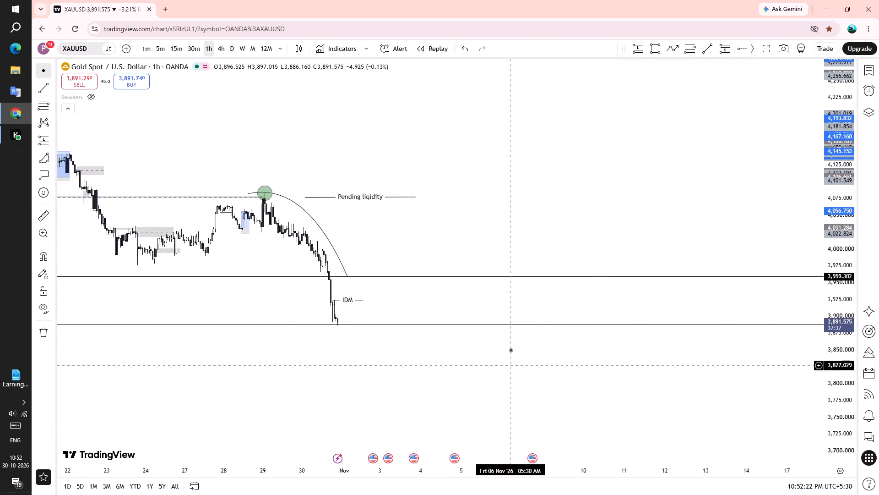
drag(451, 237, 693, 190)
drag(836, 404, 829, 319)
scroll(491, 374, up, 4)
drag(527, 340, 513, 407)
drag(511, 407, 476, 365)
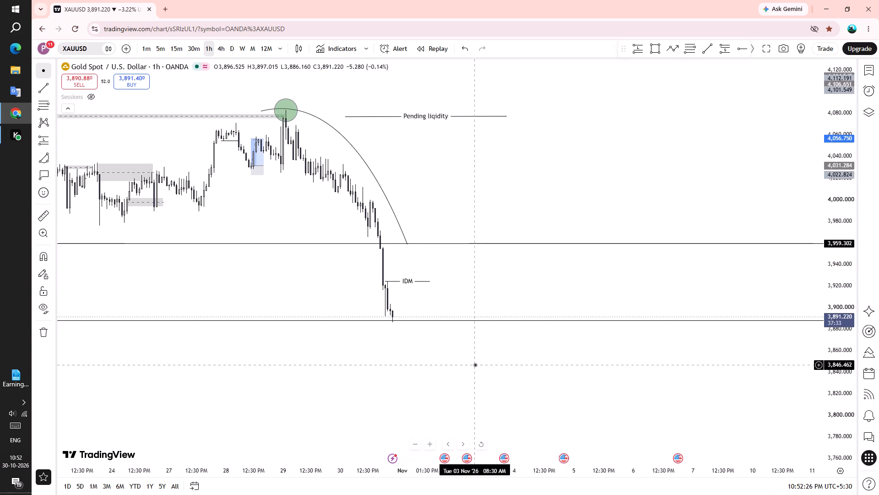
scroll(436, 374, up, 1)
drag(483, 369, 480, 356)
scroll(693, 328, down, 1)
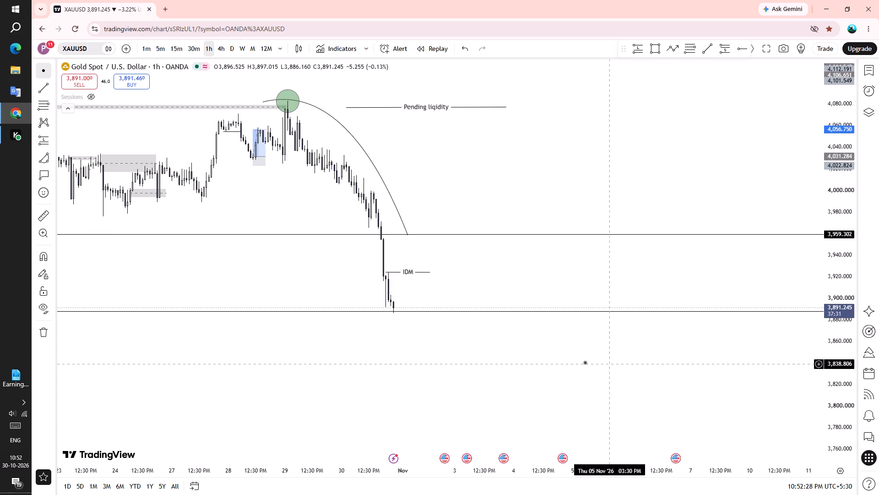
scroll(442, 366, up, 1)
drag(452, 363, 427, 357)
drag(472, 263, 457, 294)
drag(457, 294, 458, 271)
drag(448, 295, 448, 287)
drag(450, 285, 447, 307)
drag(464, 308, 428, 307)
drag(550, 327, 526, 313)
drag(515, 306, 553, 290)
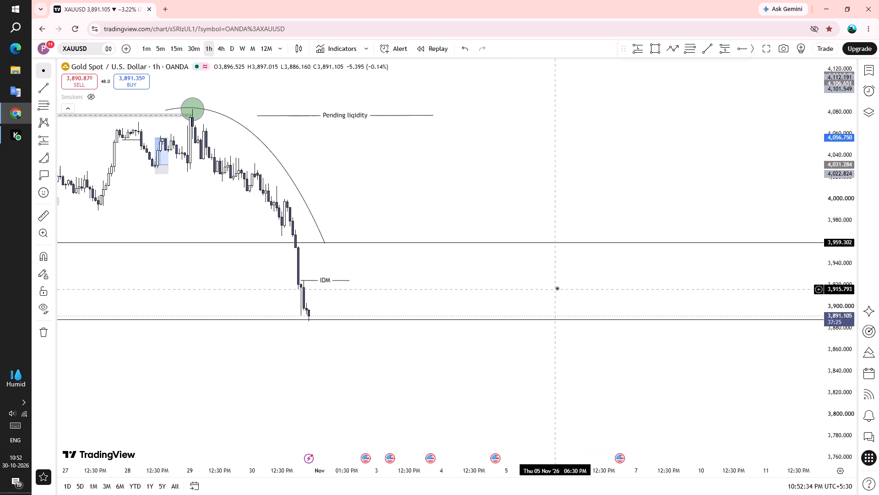
scroll(581, 285, down, 2)
drag(557, 288, 592, 291)
scroll(510, 286, up, 2)
drag(505, 286, 510, 291)
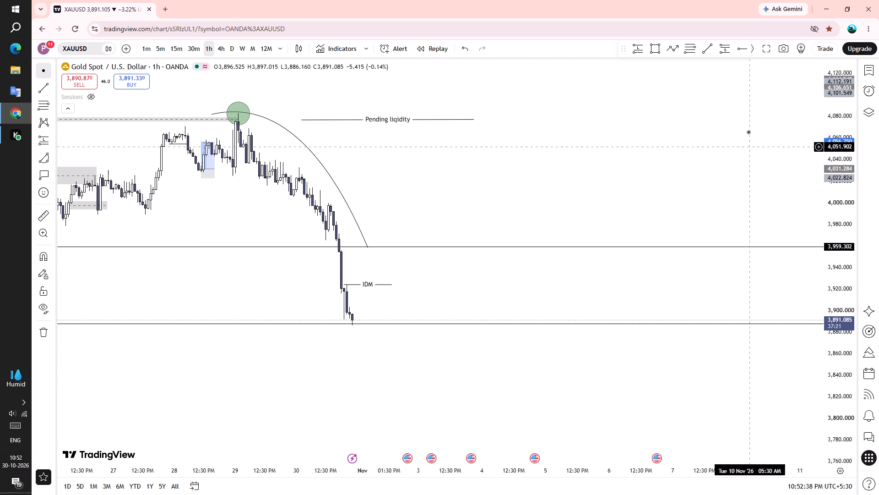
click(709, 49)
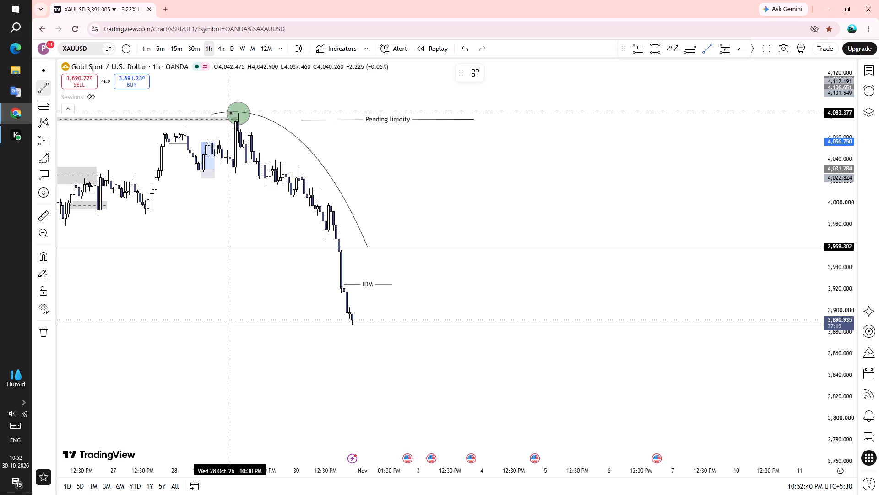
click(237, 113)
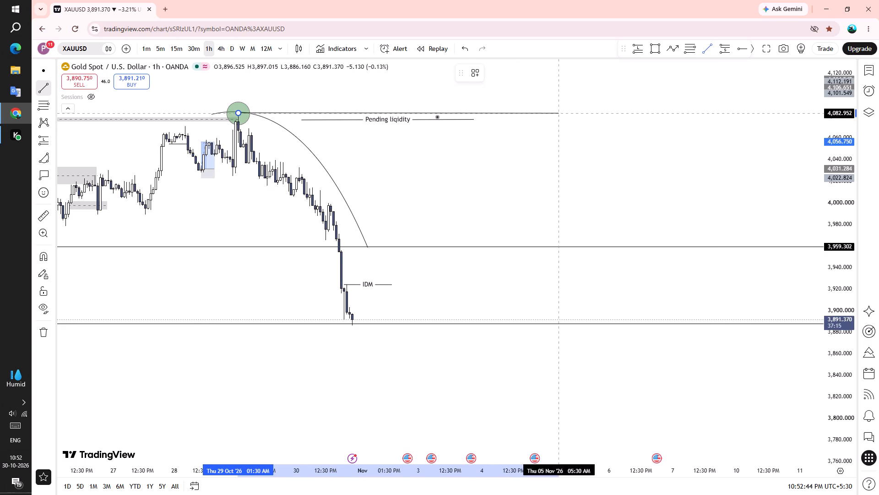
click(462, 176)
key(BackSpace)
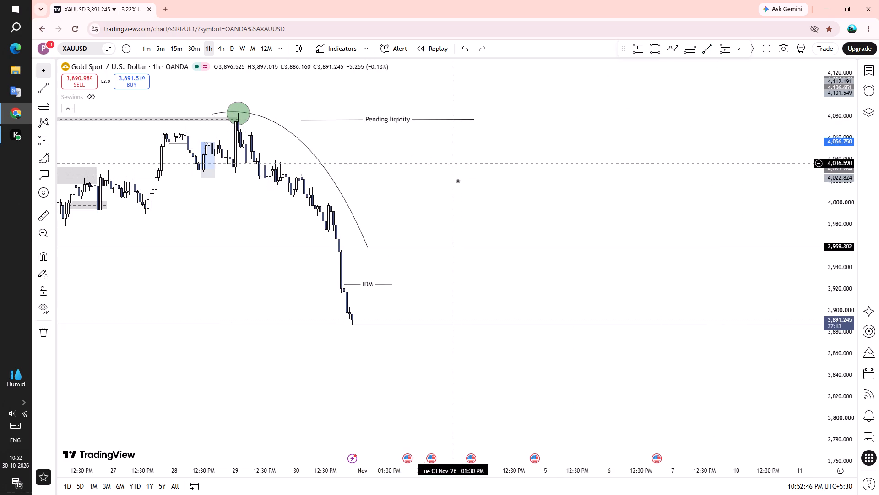
Review the 1-hour structure from mid-October to the latest candles, comparing the marked zones, pending liquidity level and horizontal lines.
drag(555, 216, 591, 198)
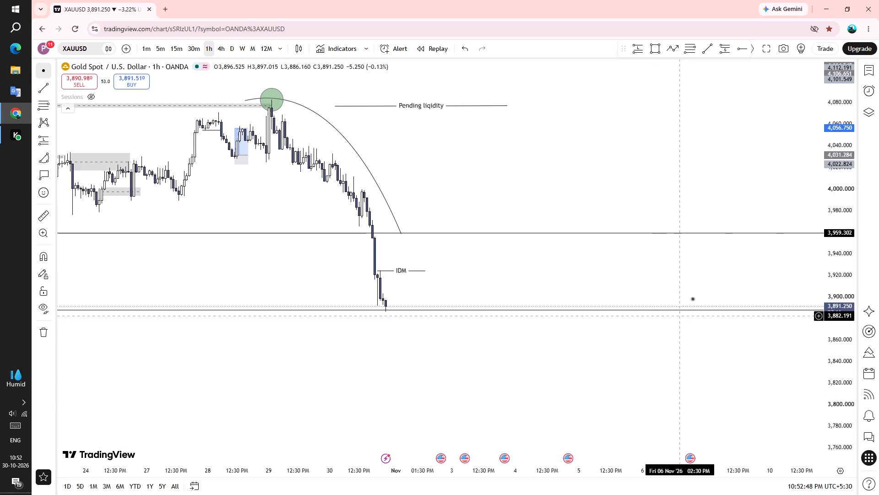
scroll(690, 300, down, 3)
drag(846, 265, 845, 354)
scroll(669, 316, down, 3)
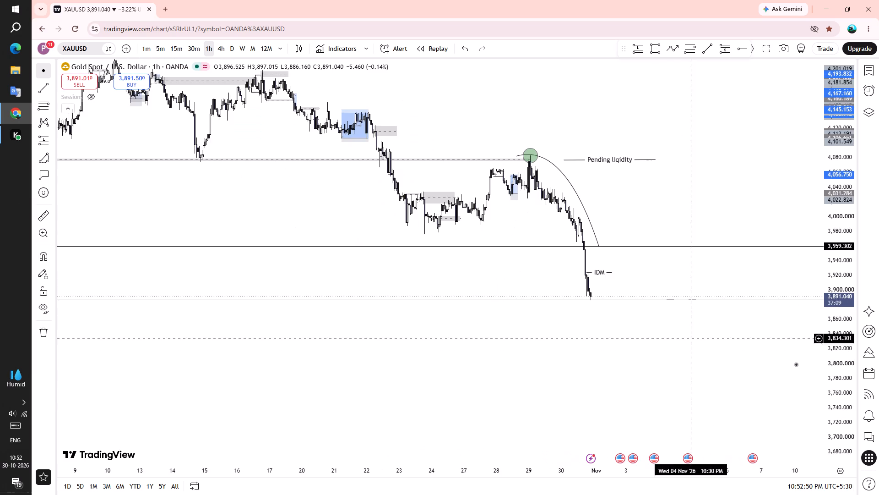
drag(838, 401, 829, 364)
scroll(612, 402, up, 3)
scroll(388, 377, up, 3)
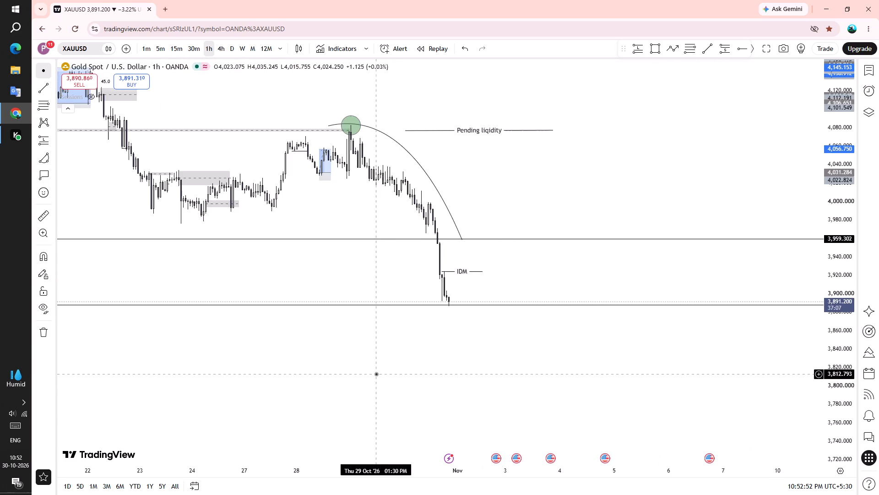
drag(387, 372, 394, 375)
drag(406, 356, 360, 339)
scroll(559, 300, down, 2)
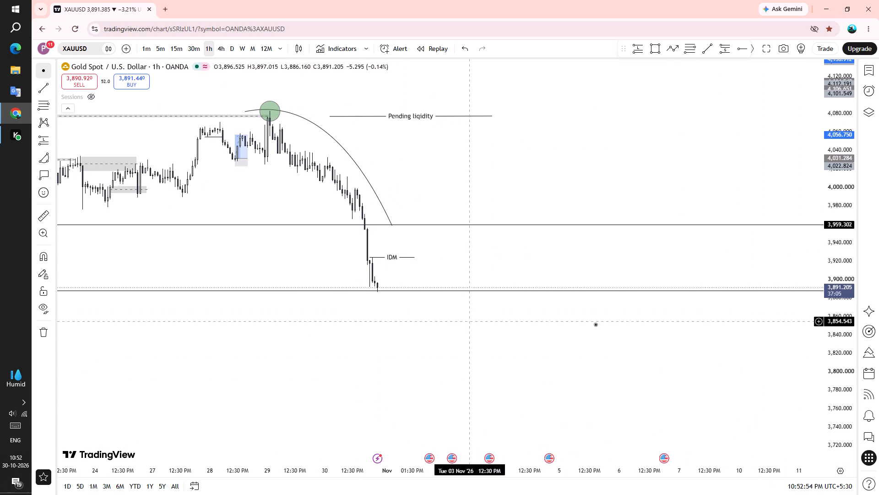
drag(574, 345, 608, 369)
scroll(777, 363, down, 1)
drag(847, 416, 842, 400)
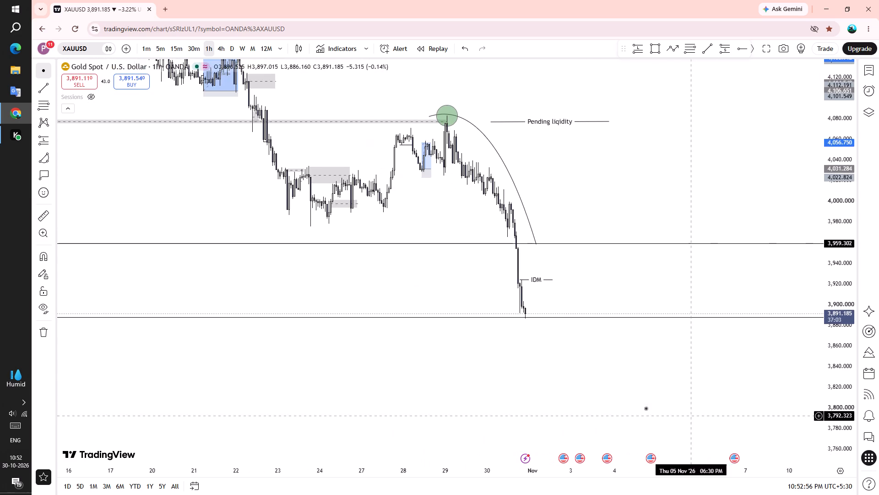
scroll(640, 406, up, 1)
scroll(577, 393, up, 1)
drag(526, 389, 565, 394)
drag(850, 373, 842, 407)
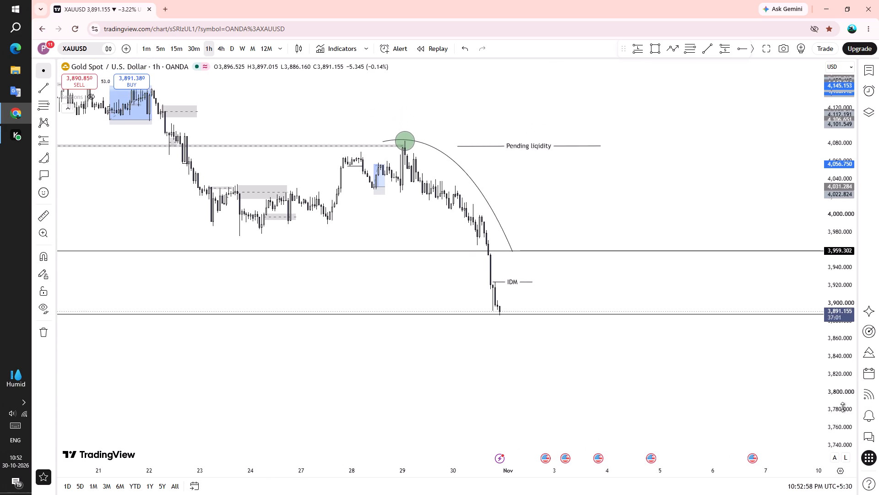
drag(842, 407, 842, 407)
scroll(591, 401, up, 1)
drag(586, 396, 601, 383)
scroll(700, 356, down, 3)
drag(832, 433, 828, 422)
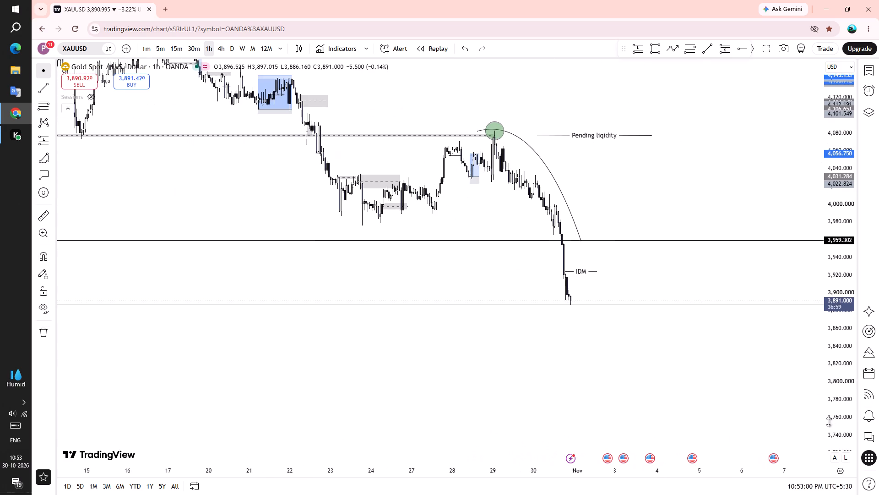
drag(828, 422, 830, 422)
scroll(557, 392, up, 1)
scroll(508, 408, up, 2)
drag(512, 409, 538, 392)
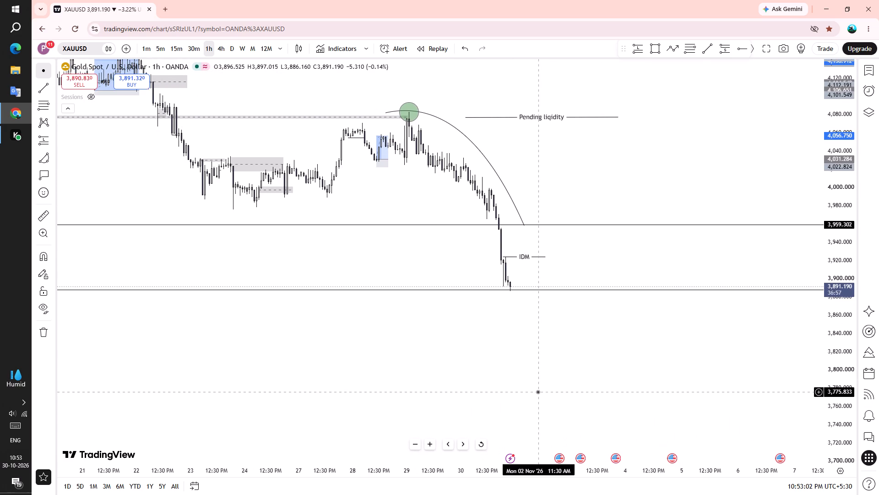
drag(538, 392, 545, 404)
scroll(454, 396, up, 1)
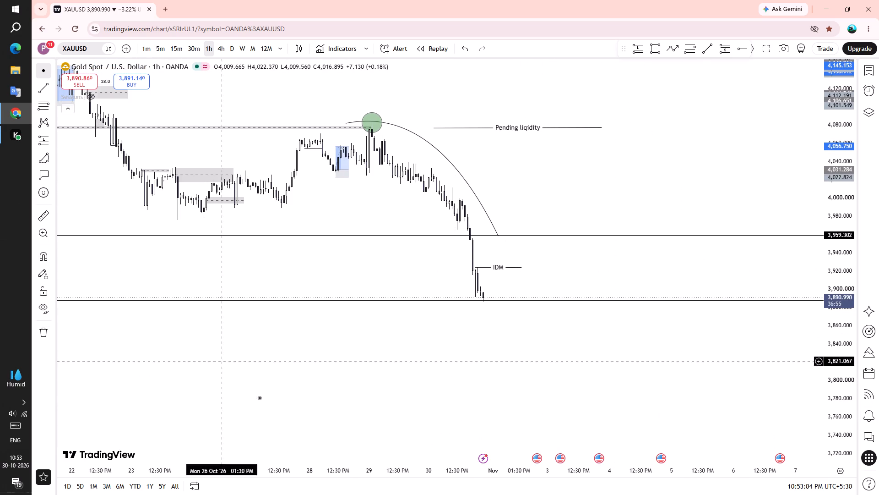
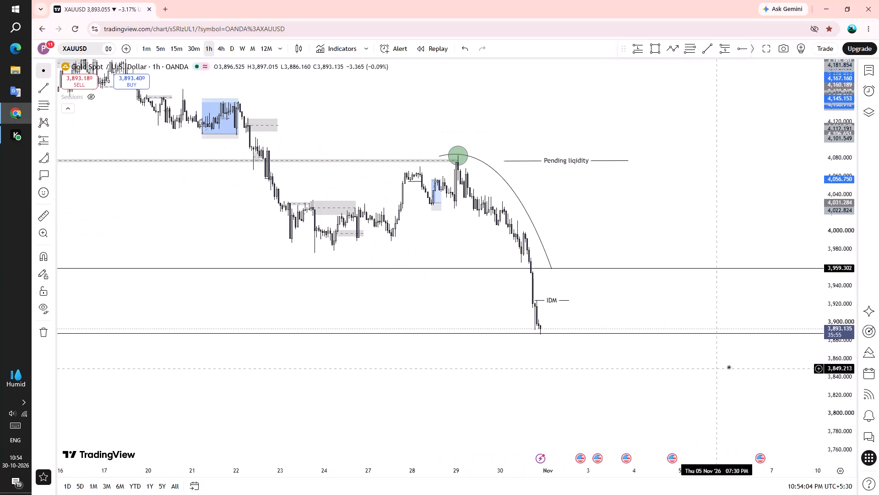
Examine the 1-hour decline after the green-circled peak and the empty price area below the lower horizontal line.
drag(832, 274, 826, 342)
drag(716, 366, 587, 349)
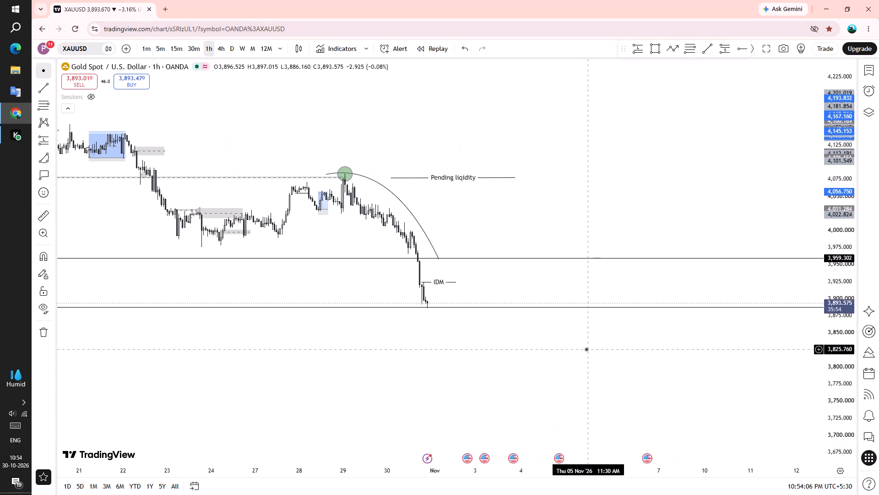
drag(583, 351, 565, 328)
drag(553, 346, 494, 344)
click(494, 342)
scroll(549, 334, down, 2)
drag(573, 350, 554, 337)
scroll(473, 333, up, 1)
drag(477, 331, 496, 375)
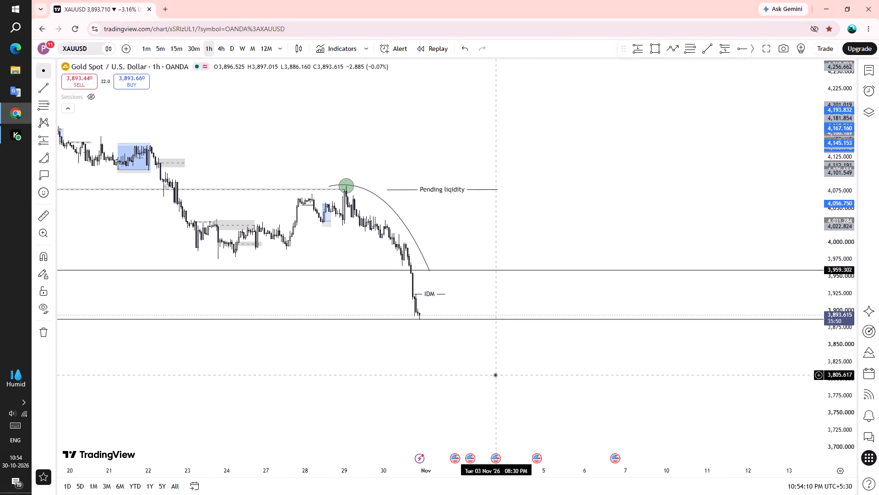
drag(495, 374, 465, 374)
drag(509, 402, 493, 388)
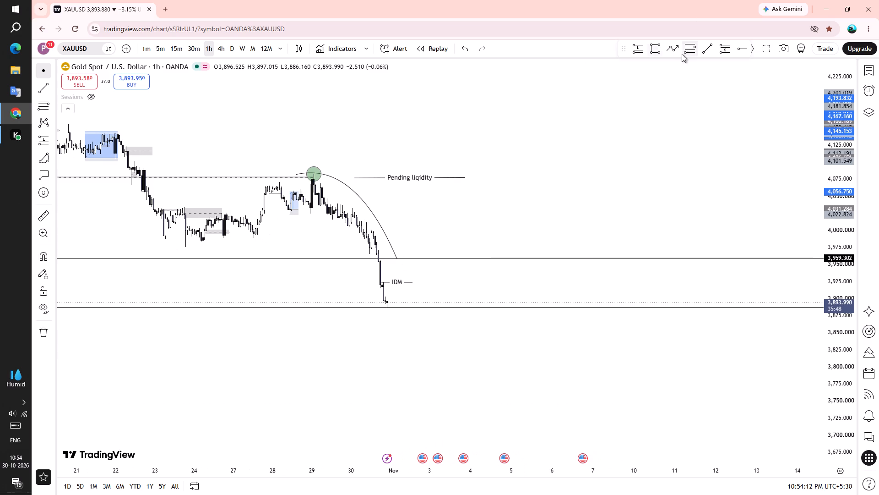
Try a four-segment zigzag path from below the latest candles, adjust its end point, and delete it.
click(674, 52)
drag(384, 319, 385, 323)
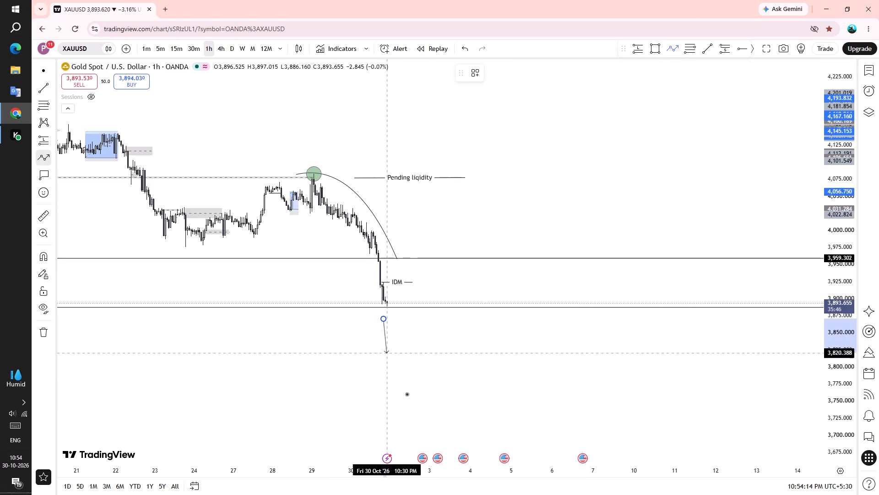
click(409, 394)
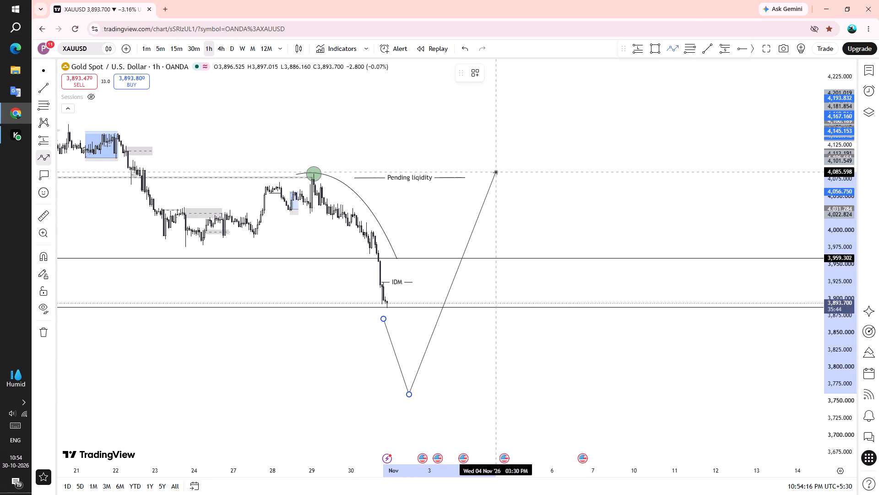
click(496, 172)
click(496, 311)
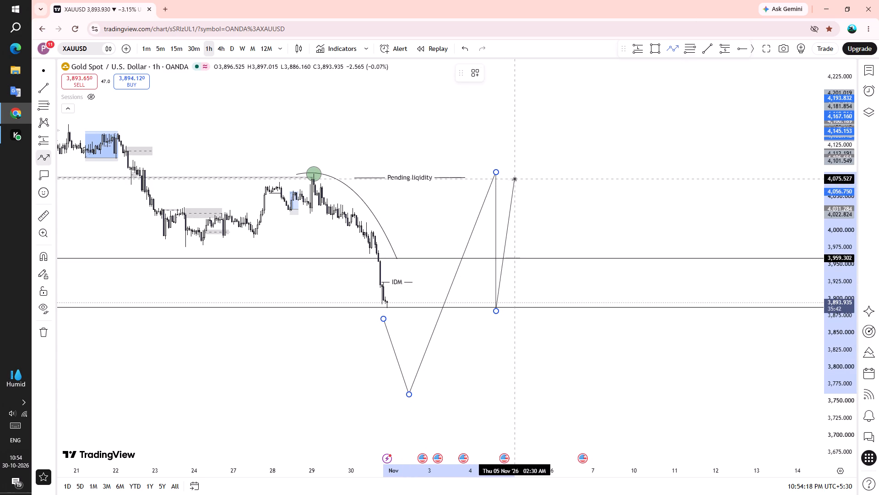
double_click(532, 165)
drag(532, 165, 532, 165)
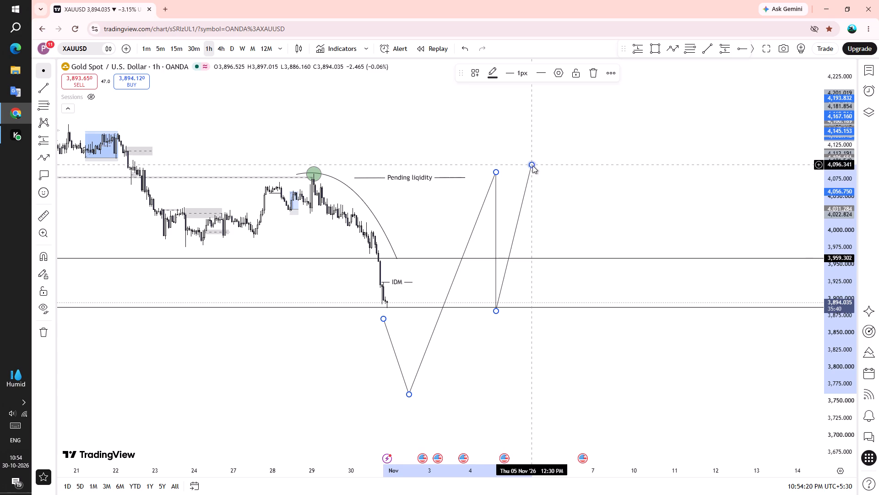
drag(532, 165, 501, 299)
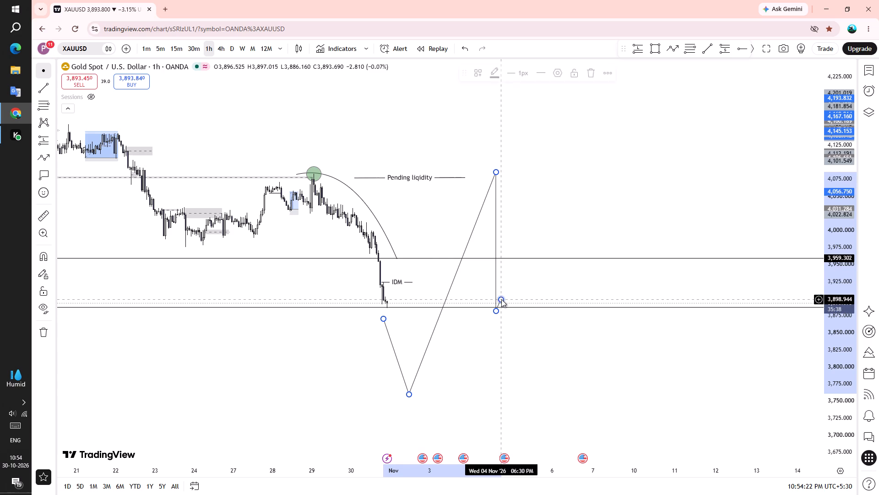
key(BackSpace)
Draw a V-shaped path arrow from below the latest candles down to about 3,774 and up to about 4,077.
click(674, 49)
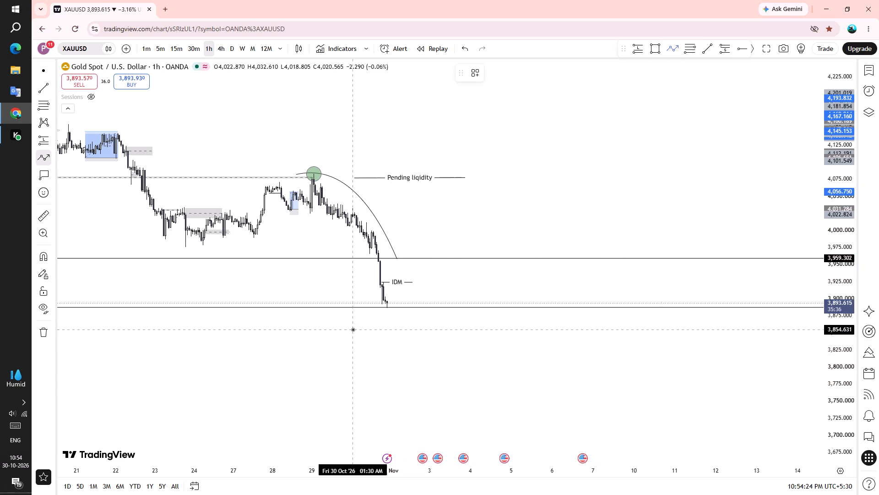
click(380, 326)
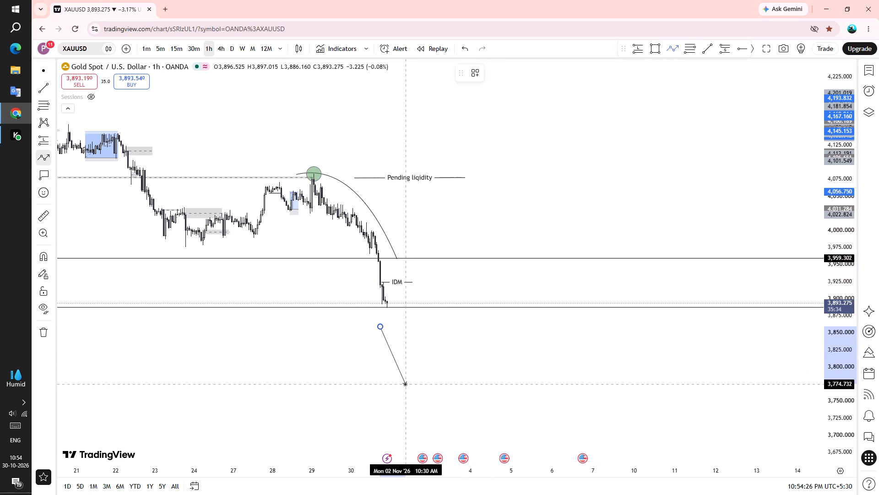
click(405, 384)
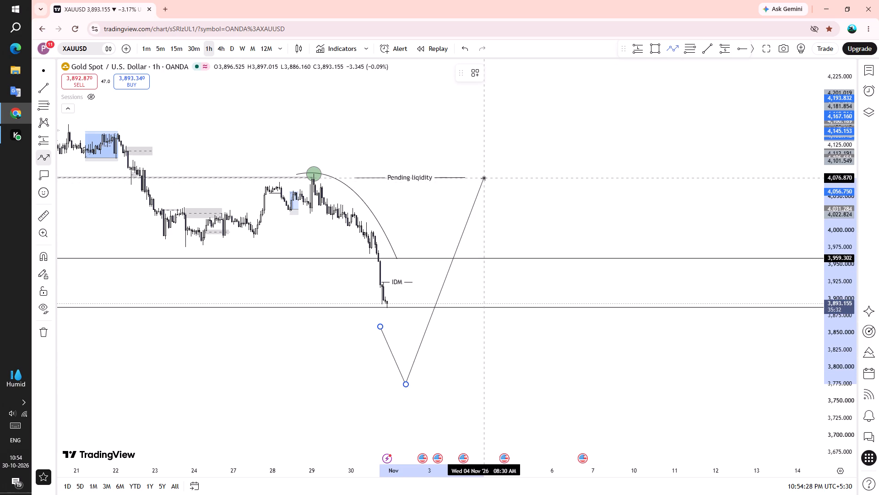
click(484, 178)
click(484, 178)
click(528, 226)
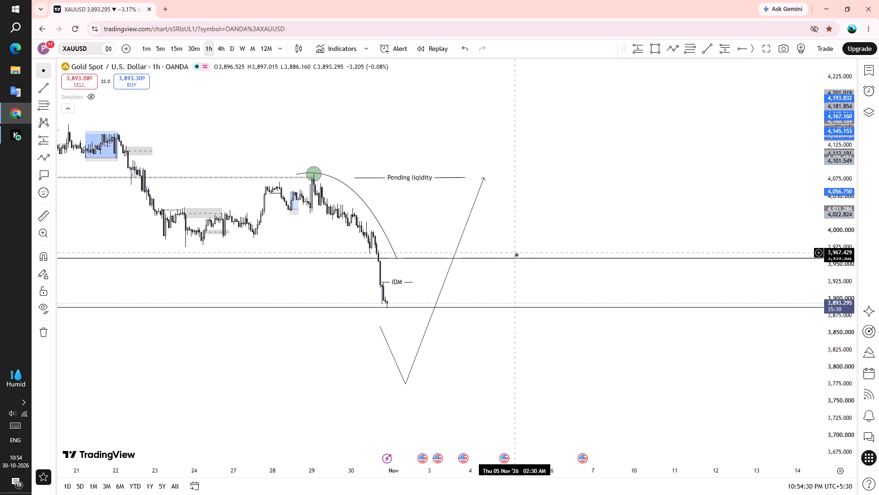
Shift the V-shaped path so its low sits near 3,744, and extend its arrow tip slightly above the pending liquidity level.
drag(495, 396, 510, 356)
drag(510, 353, 485, 375)
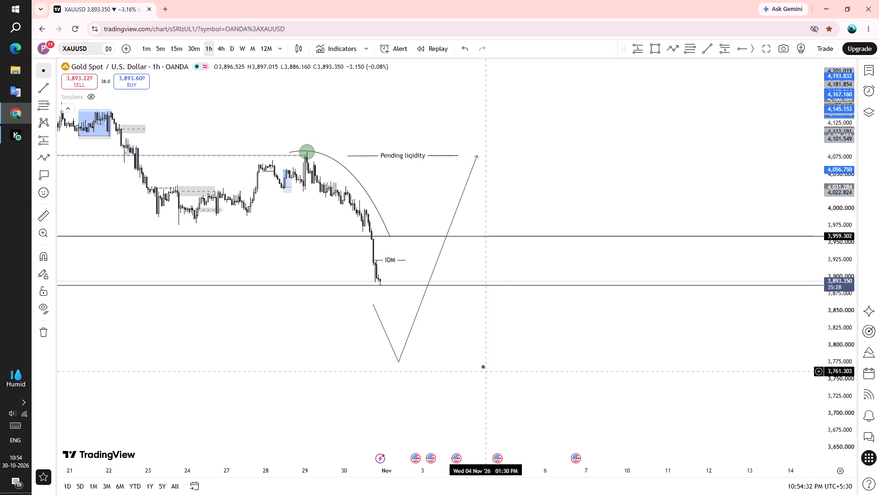
drag(480, 363, 481, 372)
scroll(437, 369, up, 1)
drag(461, 345, 468, 360)
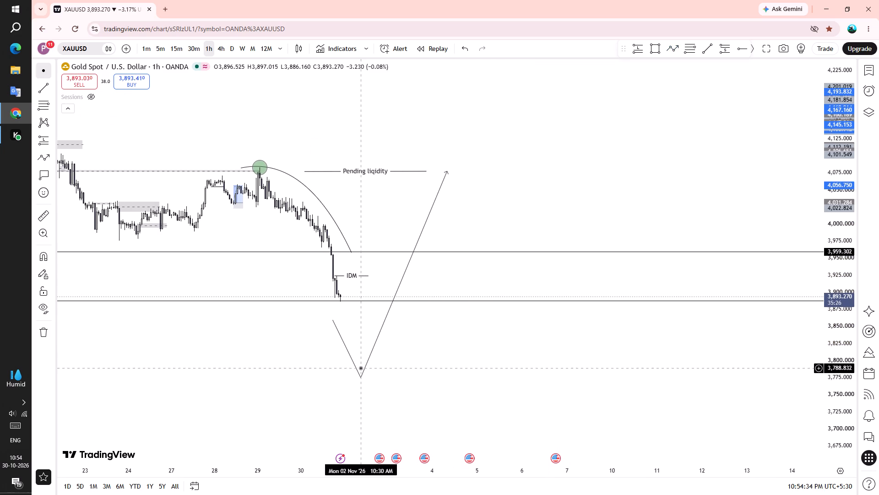
drag(363, 371, 380, 392)
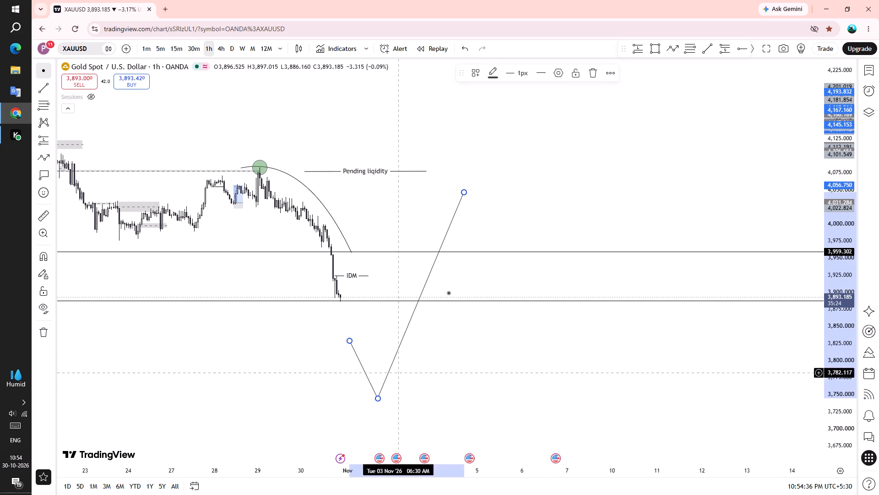
drag(464, 193, 476, 170)
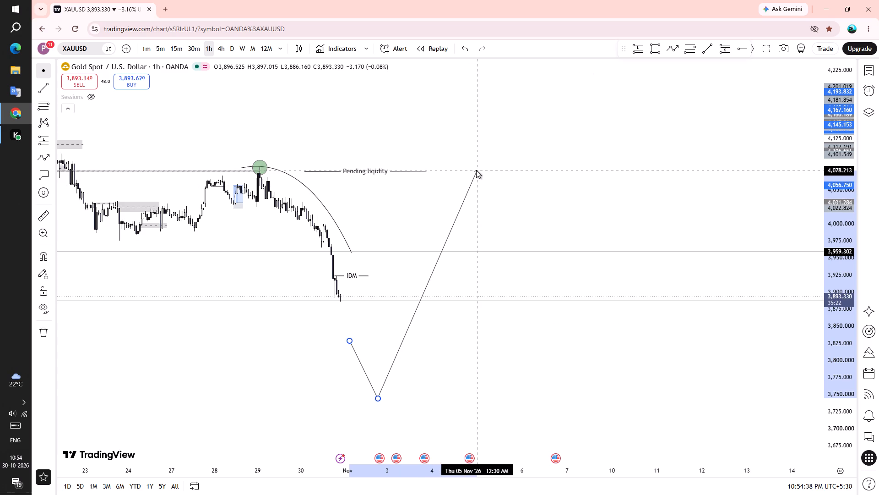
drag(476, 170, 480, 166)
click(497, 212)
Review the projected V-shaped path against the horizontal lines, IDM level, pending liquidity level and earlier 1-hour structure.
drag(474, 400, 497, 354)
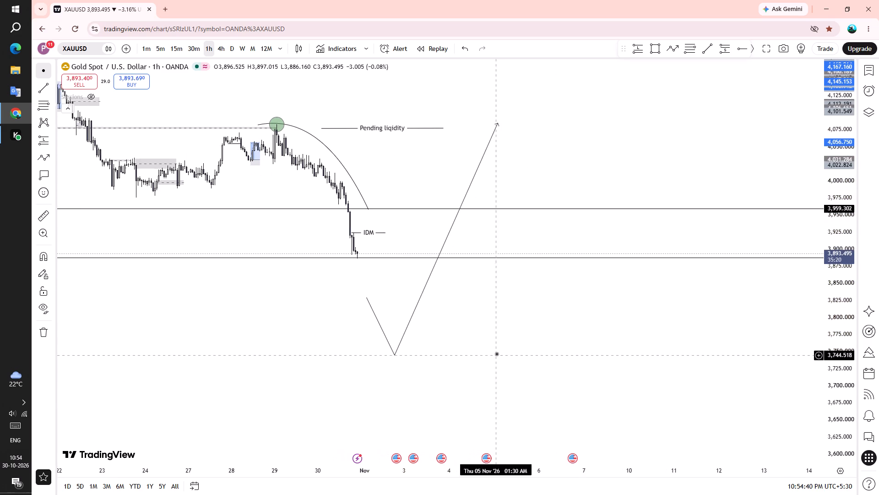
scroll(569, 333, down, 2)
drag(575, 335, 566, 377)
drag(540, 372, 497, 376)
scroll(449, 377, up, 2)
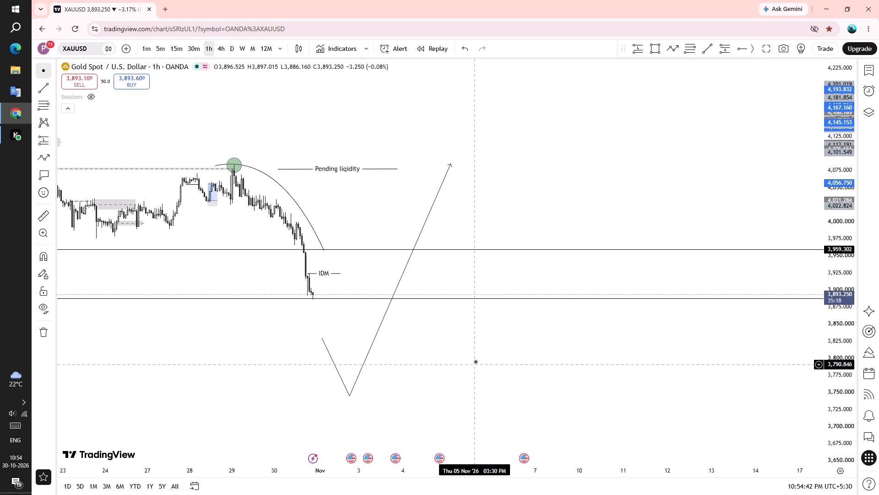
drag(476, 362, 485, 369)
click(477, 385)
drag(468, 385, 466, 367)
drag(467, 358, 471, 360)
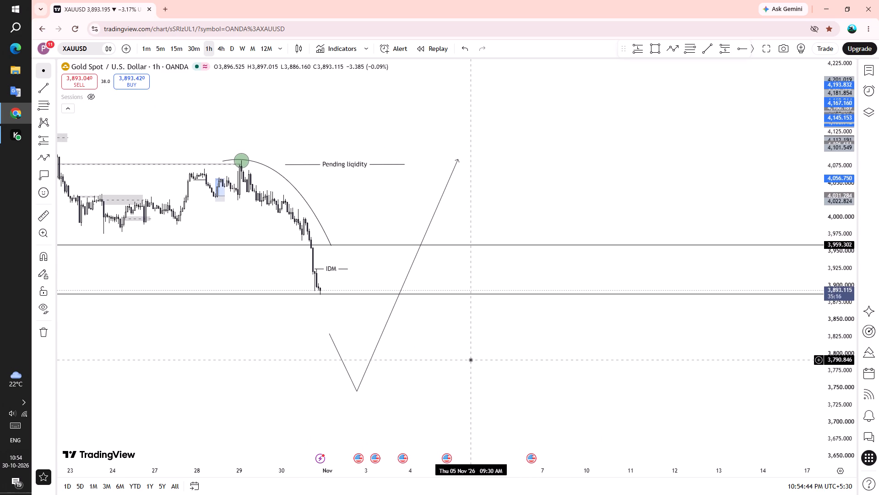
drag(454, 372, 454, 358)
drag(450, 392, 452, 387)
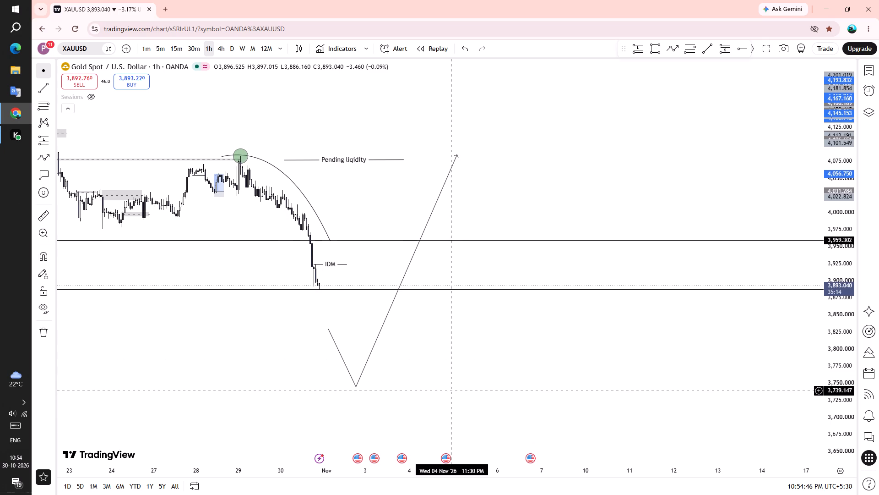
drag(452, 387, 453, 385)
scroll(616, 337, down, 3)
drag(836, 285, 841, 329)
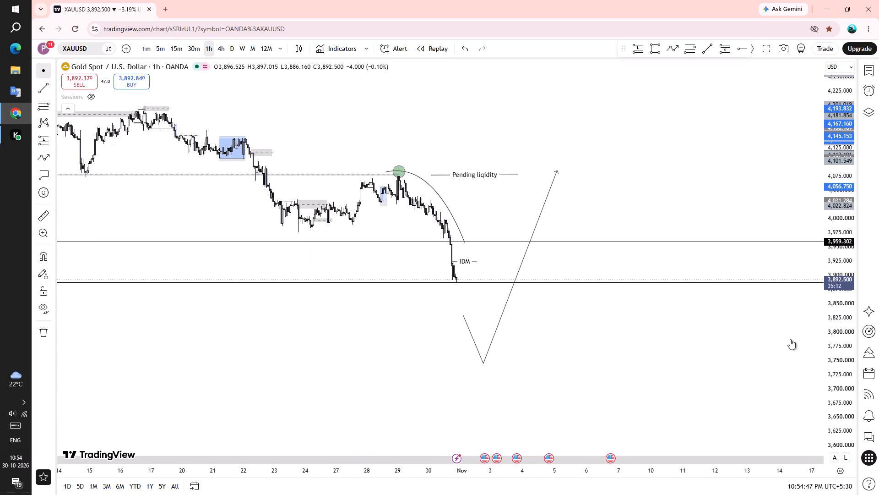
scroll(701, 351, down, 1)
scroll(592, 353, up, 1)
drag(592, 352, 565, 324)
drag(563, 310, 566, 321)
scroll(526, 327, up, 1)
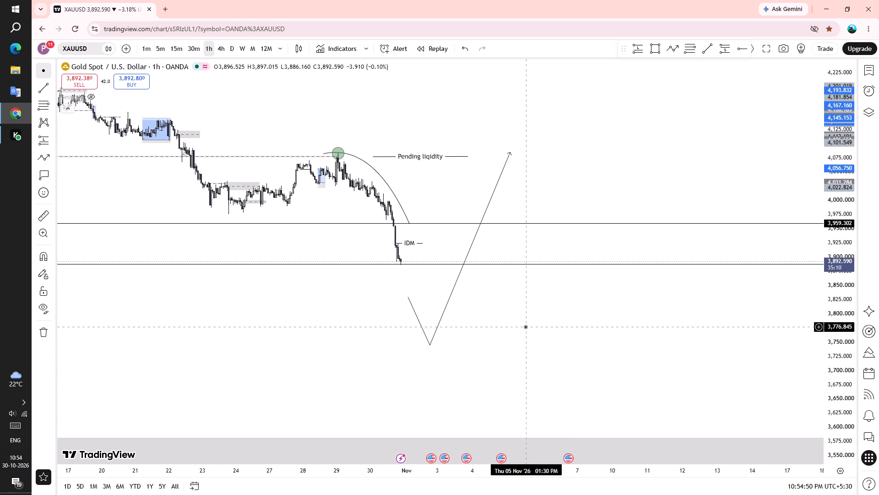
drag(508, 314, 515, 320)
drag(510, 319, 492, 326)
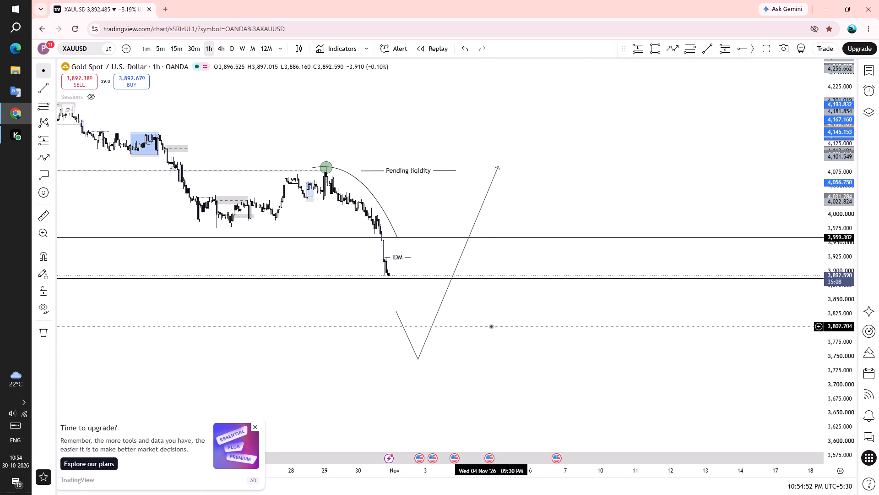
drag(491, 326, 487, 326)
drag(483, 325, 522, 347)
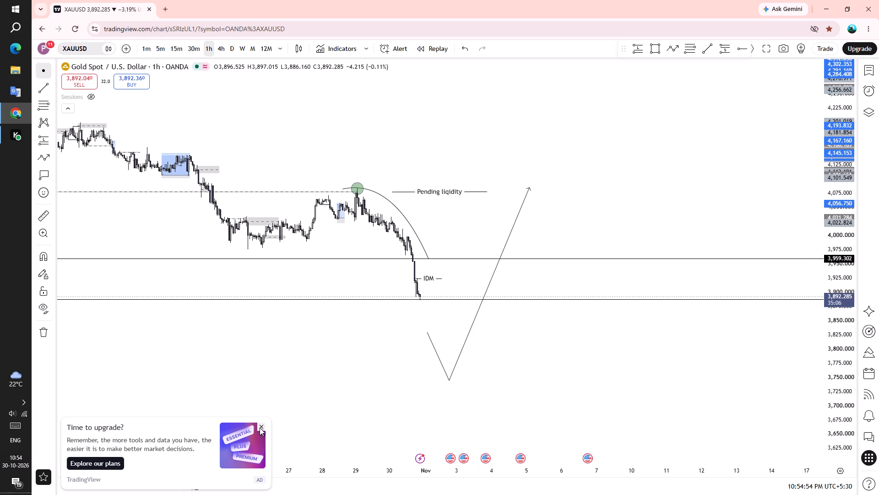
Dismiss the upgrade promotion covering the chart.
click(260, 428)
Show the 1-hour chart in fullscreen mode with the surrounding panels hidden.
drag(840, 427, 810, 306)
drag(542, 457, 619, 393)
drag(844, 256, 857, 372)
scroll(592, 353, up, 3)
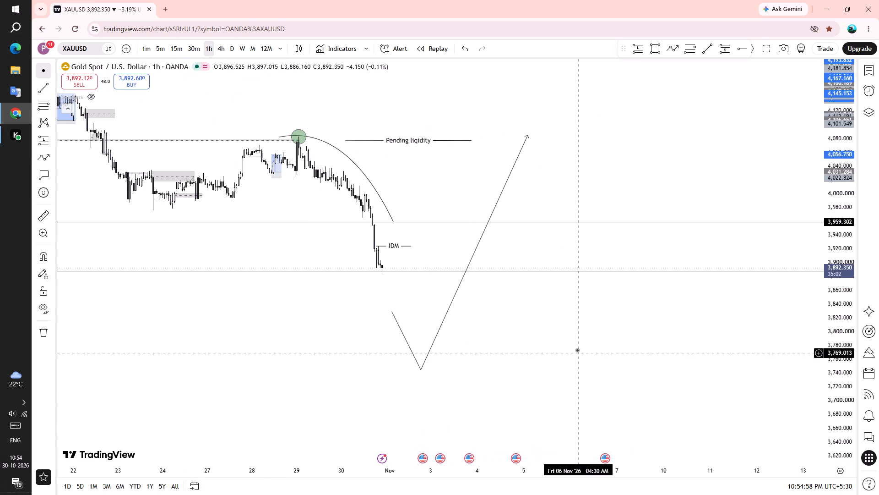
drag(576, 333, 624, 394)
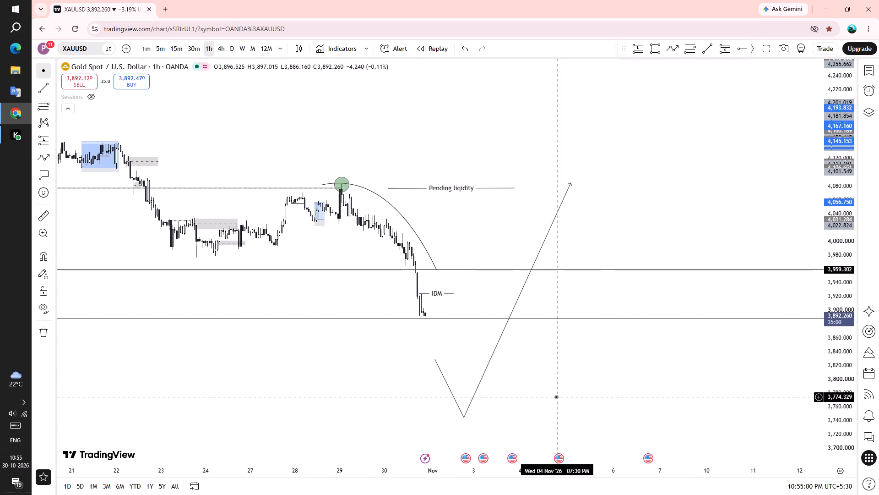
click(765, 51)
Inspect the marked-up 1-hour chart at several scales, from the October decline to the tip of the V-shaped path.
scroll(684, 340, down, 3)
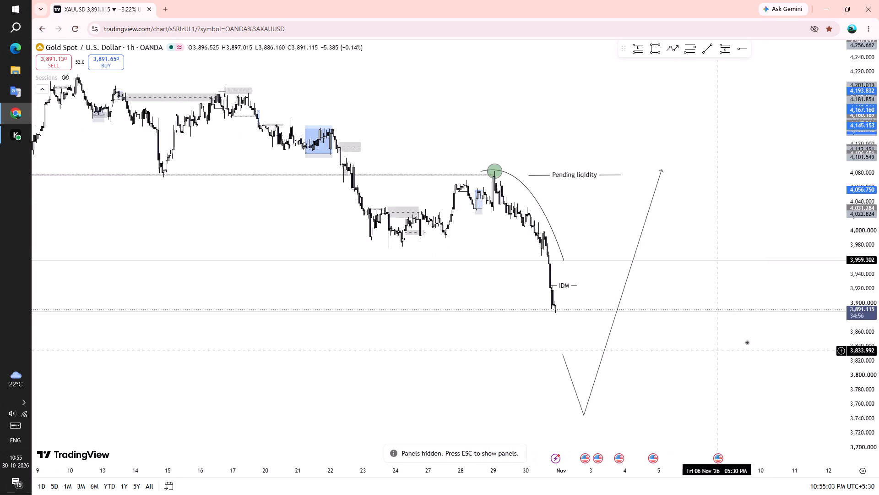
scroll(758, 327, down, 2)
drag(868, 379, 841, 280)
scroll(673, 396, up, 6)
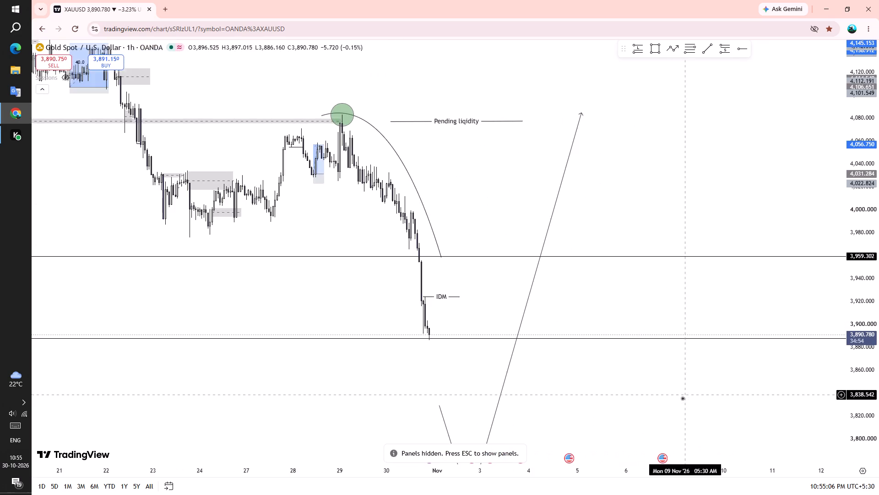
drag(656, 409, 689, 291)
drag(876, 234, 877, 330)
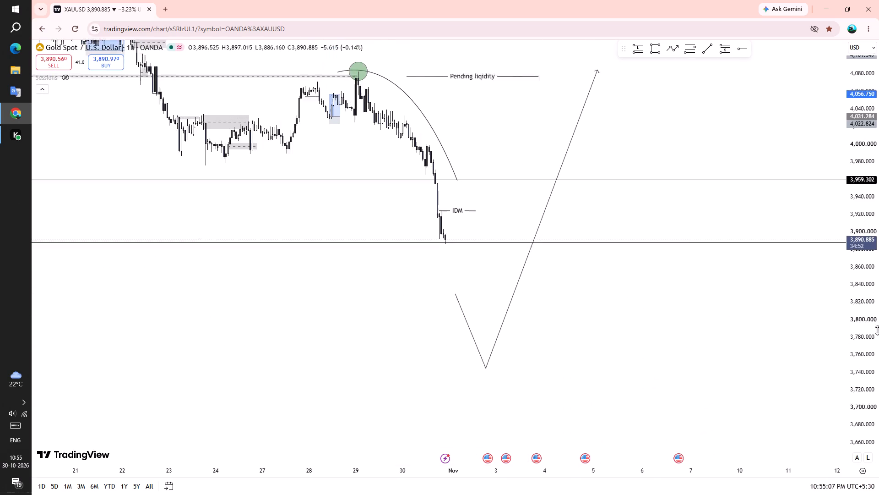
drag(877, 330, 878, 370)
drag(735, 317, 739, 340)
drag(706, 341, 707, 361)
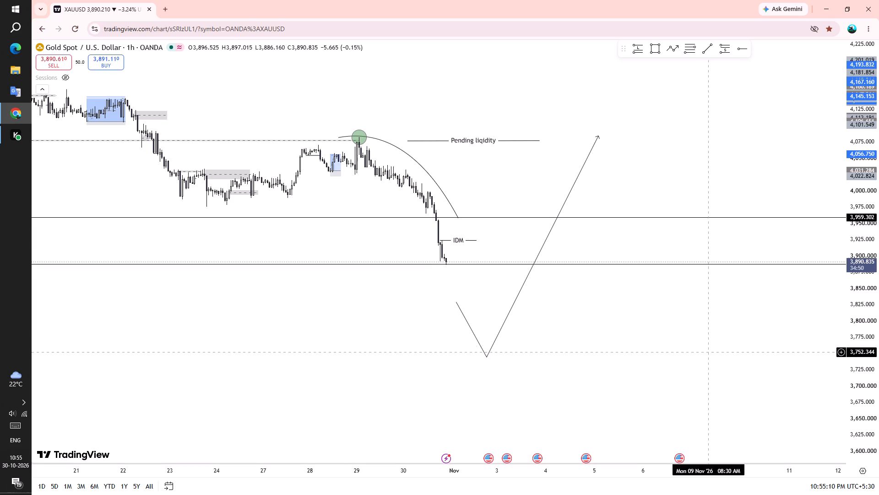
drag(707, 361, 706, 363)
scroll(720, 346, down, 1)
drag(730, 345, 745, 390)
drag(861, 400, 850, 344)
drag(750, 417, 751, 375)
drag(854, 329, 860, 373)
drag(797, 388, 785, 391)
scroll(694, 379, up, 3)
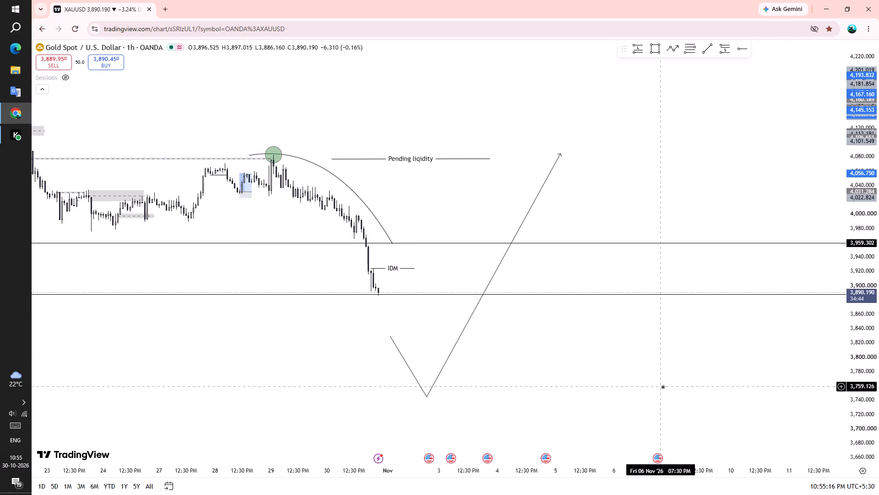
drag(674, 387, 668, 379)
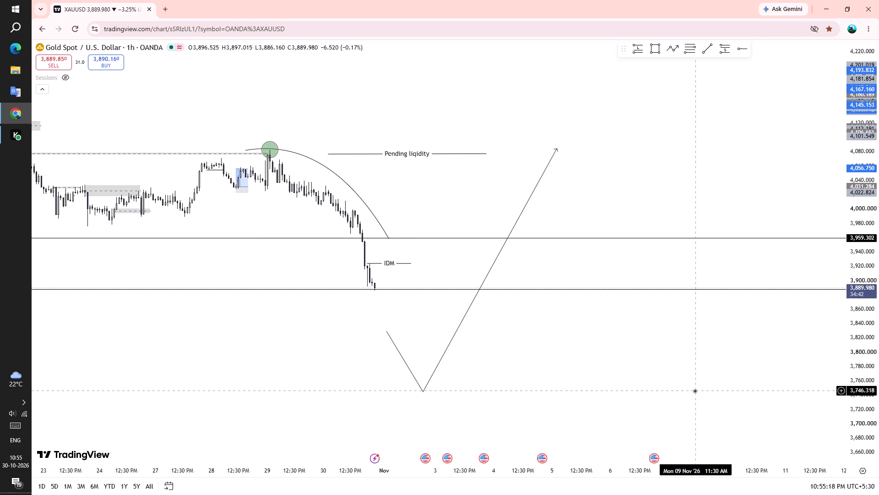
scroll(657, 391, down, 1)
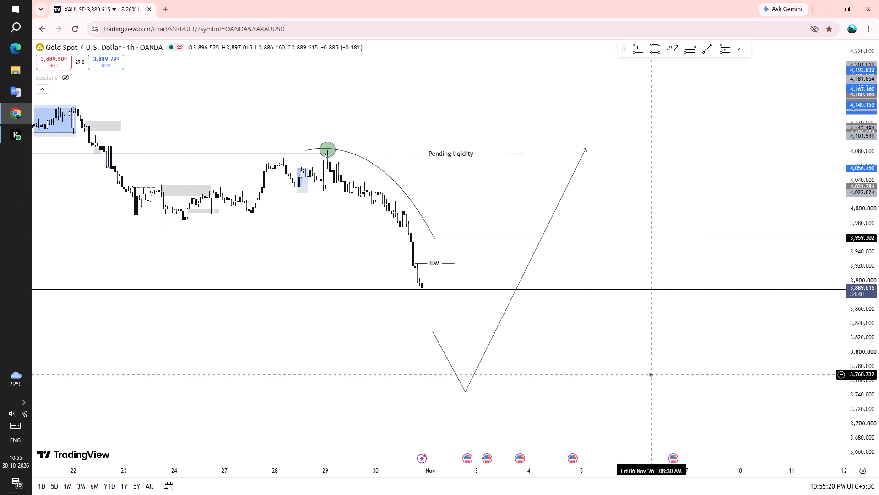
Capture a screen snip of the 1-hour chart from about 26 October through the V-shaped path, including the price scale.
key(shift+super+s)
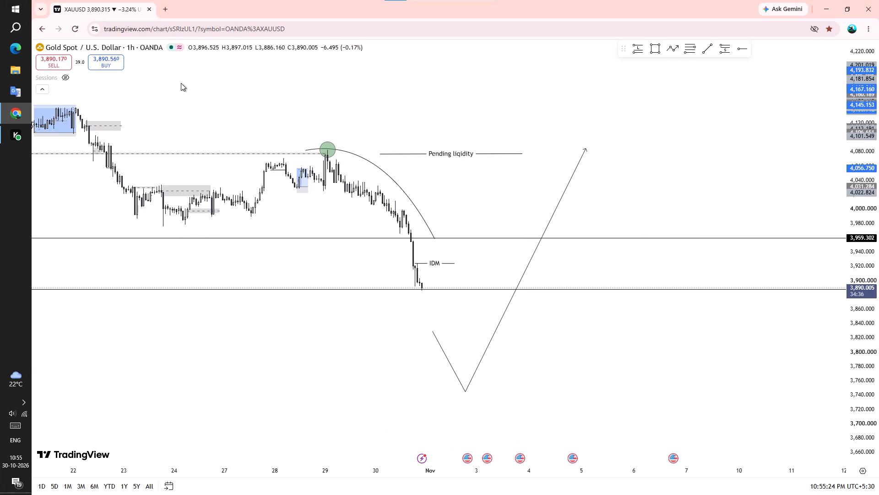
drag(160, 71, 236, 195)
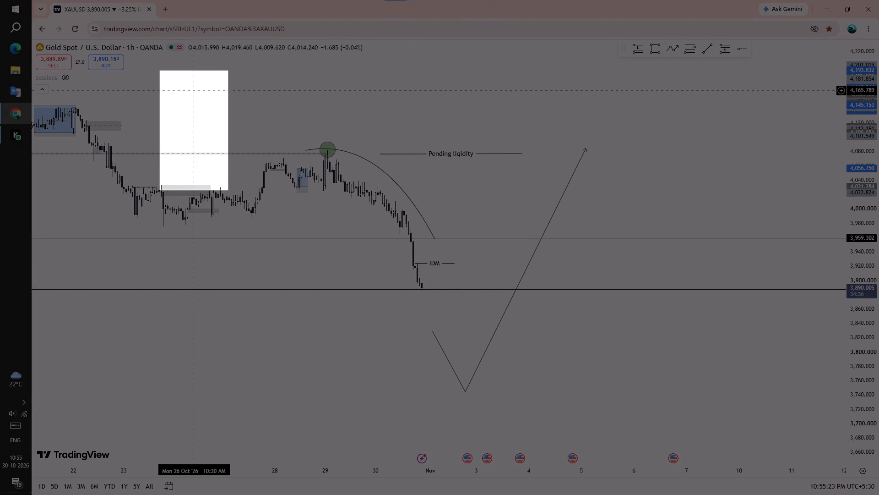
drag(236, 195, 875, 443)
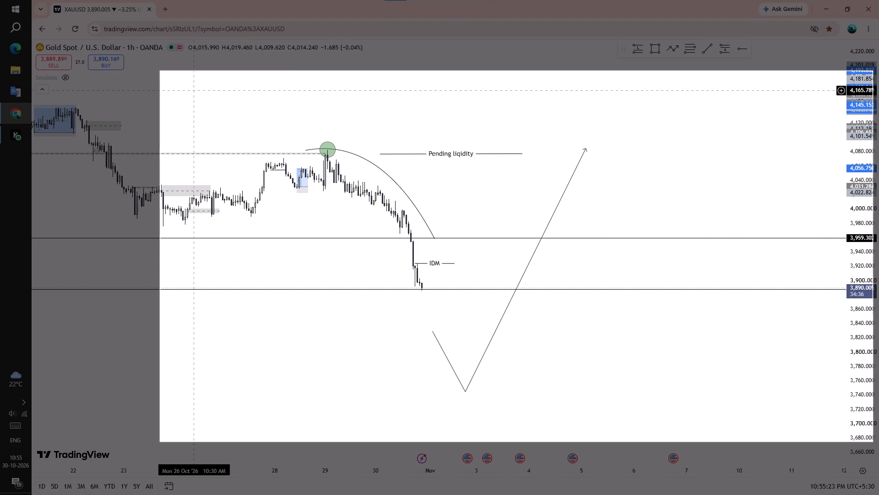
drag(875, 443, 878, 456)
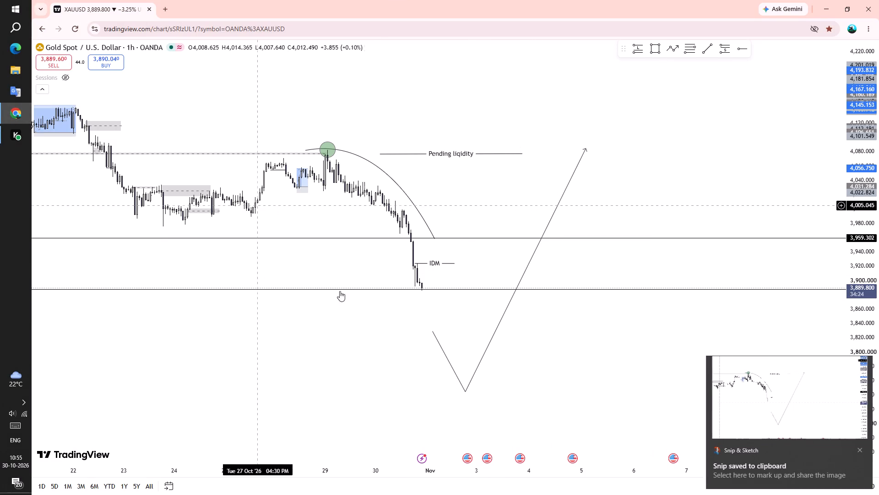
Save the chart snip as a PNG in the Pictures folder under the suggested name and close Snip & Sketch.
click(783, 387)
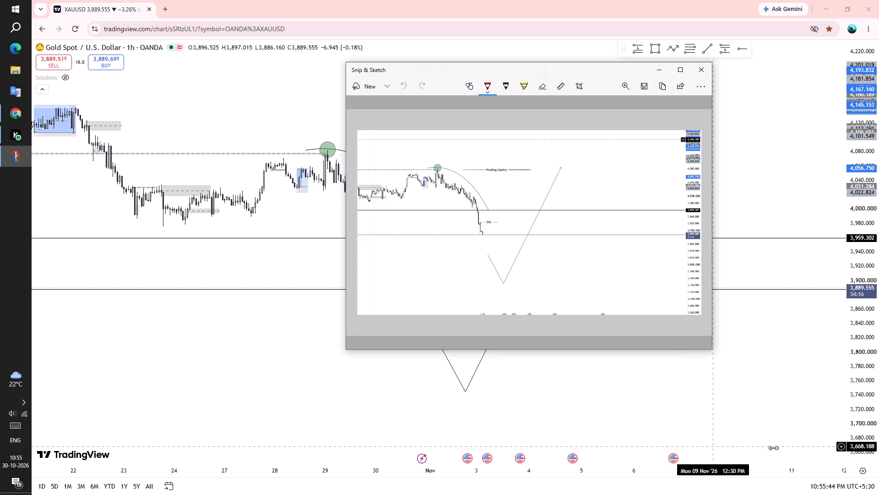
click(640, 86)
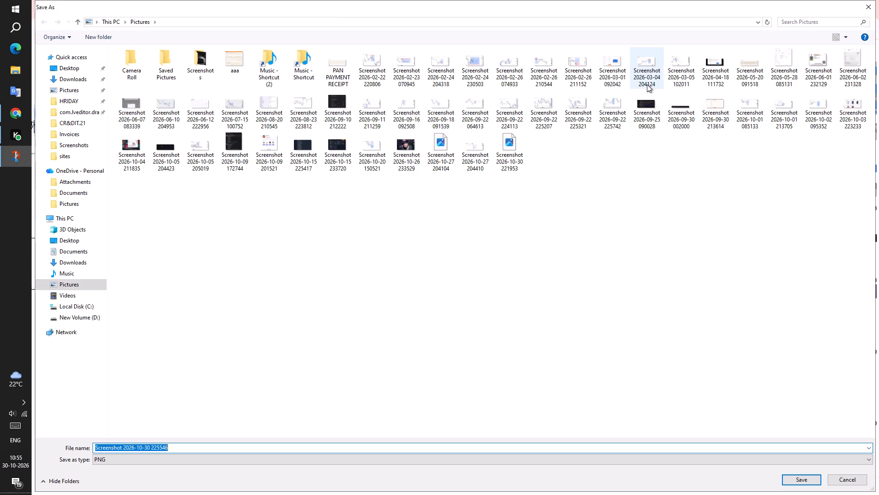
key(Return)
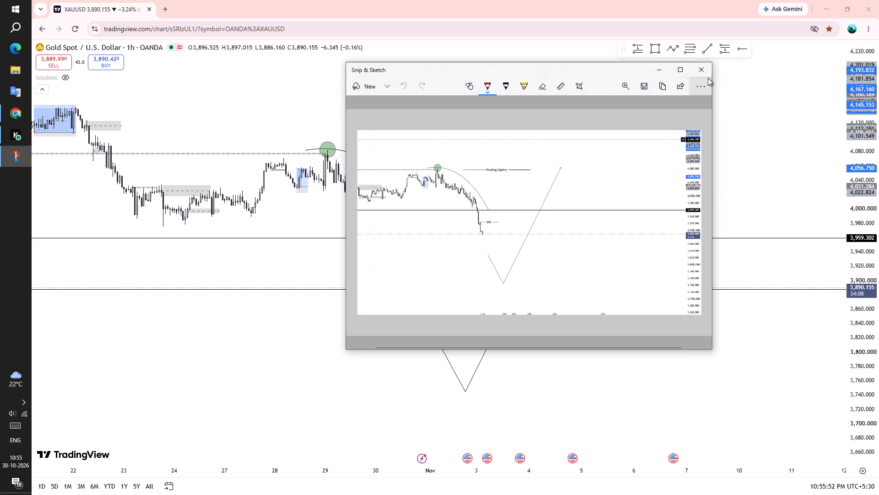
click(705, 67)
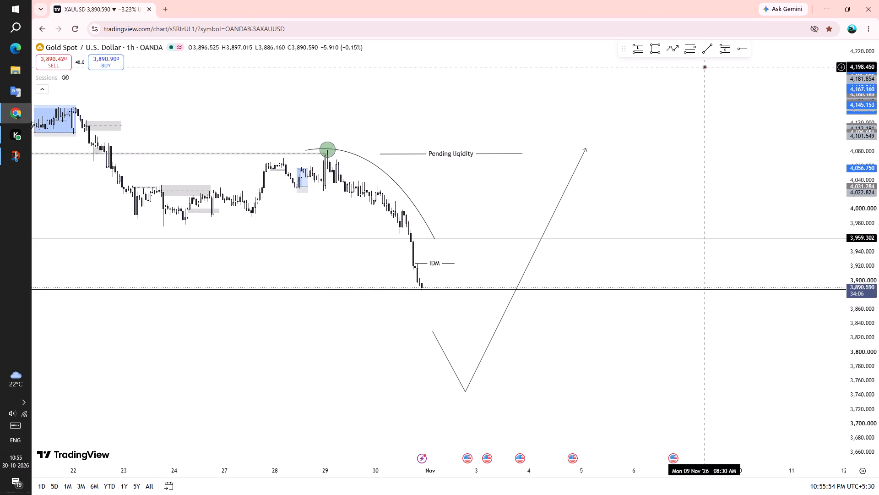